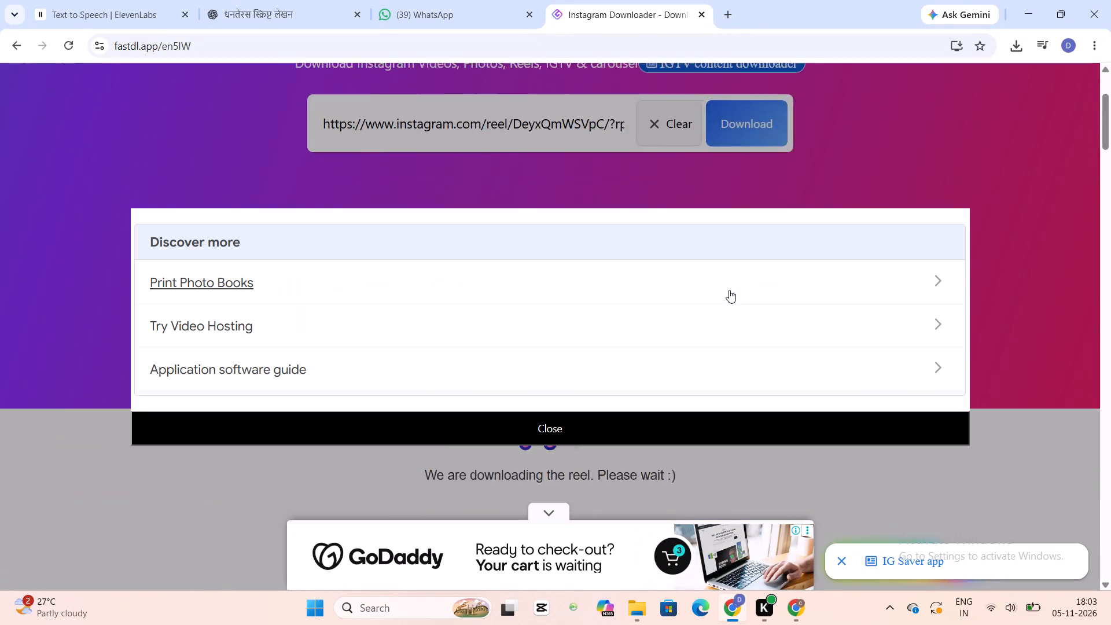
Dismiss the "Discover more" ad overlay and locate the download option for the fetched Dhanteras Instagram reel.
scroll(729, 290, down, 1)
click(579, 422)
scroll(579, 422, down, 4)
scroll(579, 422, up, 2)
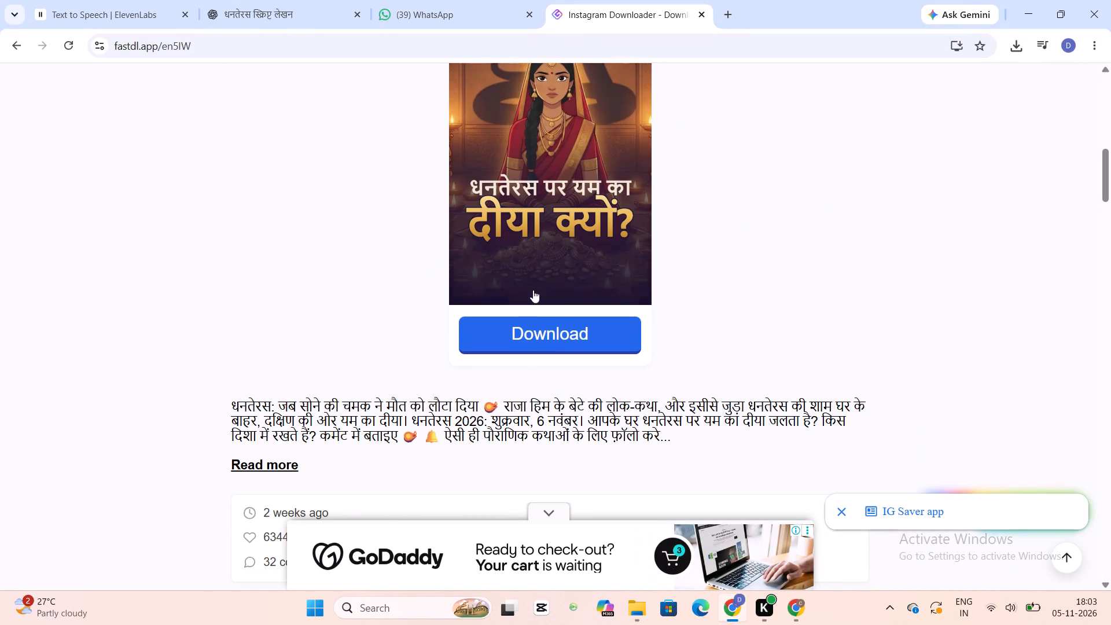
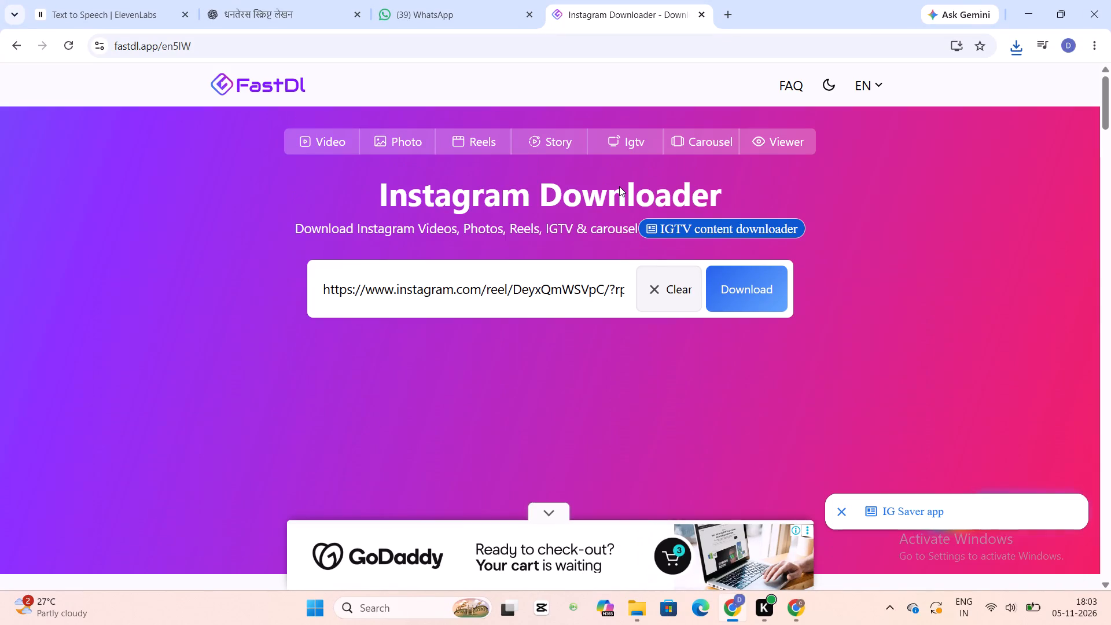
Replace the old link in the Instagram Downloader with the copied reel link DfQM60uTFoJ, fetch its result and close the overlay ad.
click(661, 284)
click(559, 276)
key(ctrl+v)
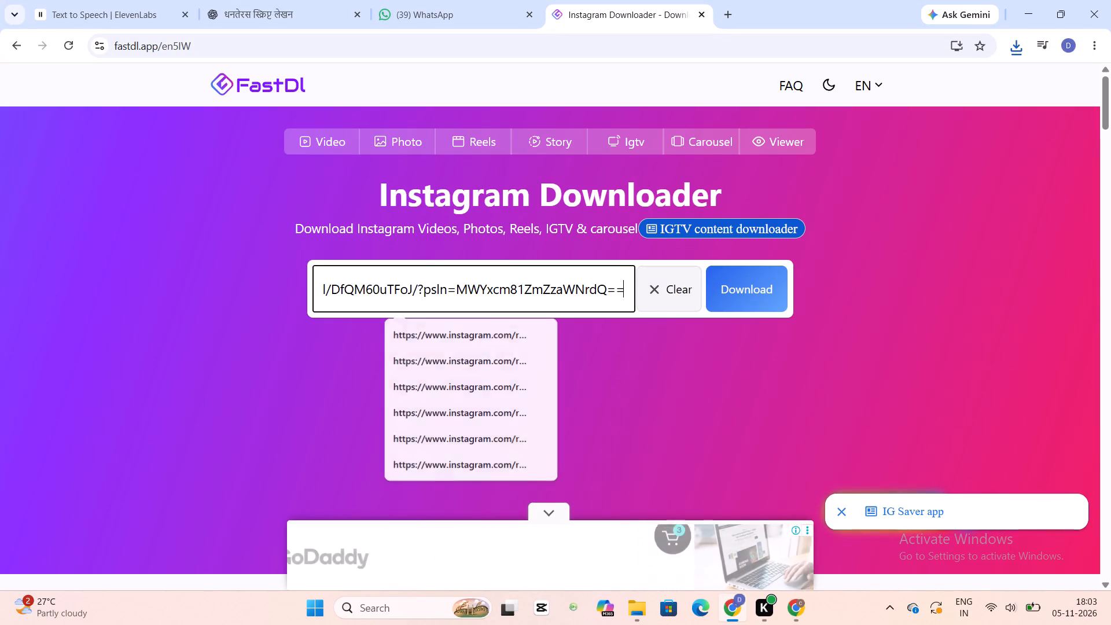
click(772, 291)
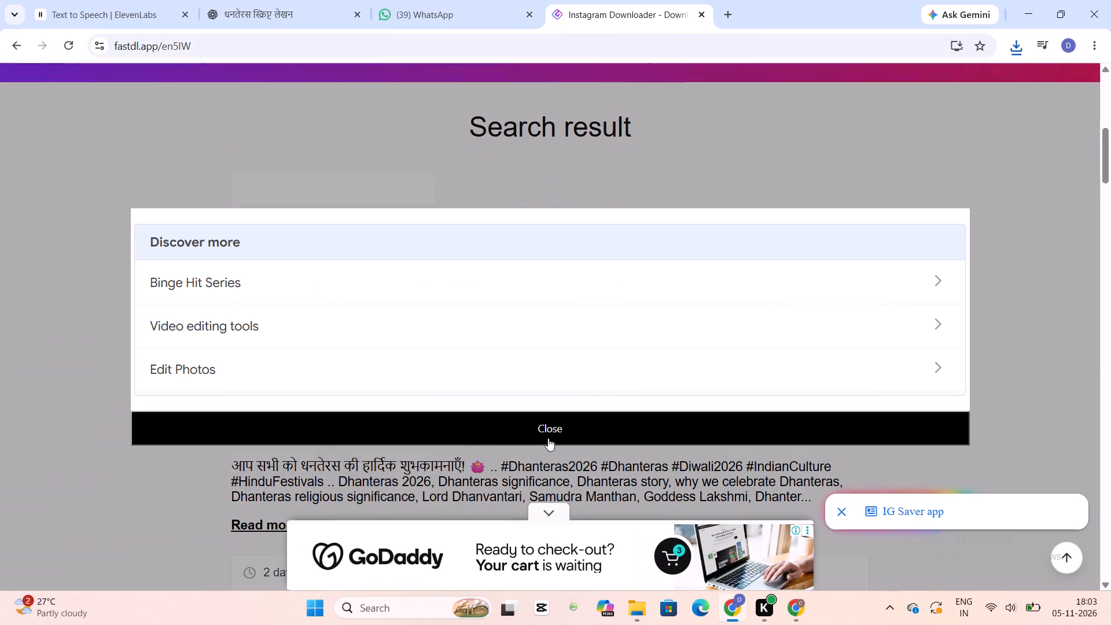
click(574, 423)
scroll(574, 423, down, 2)
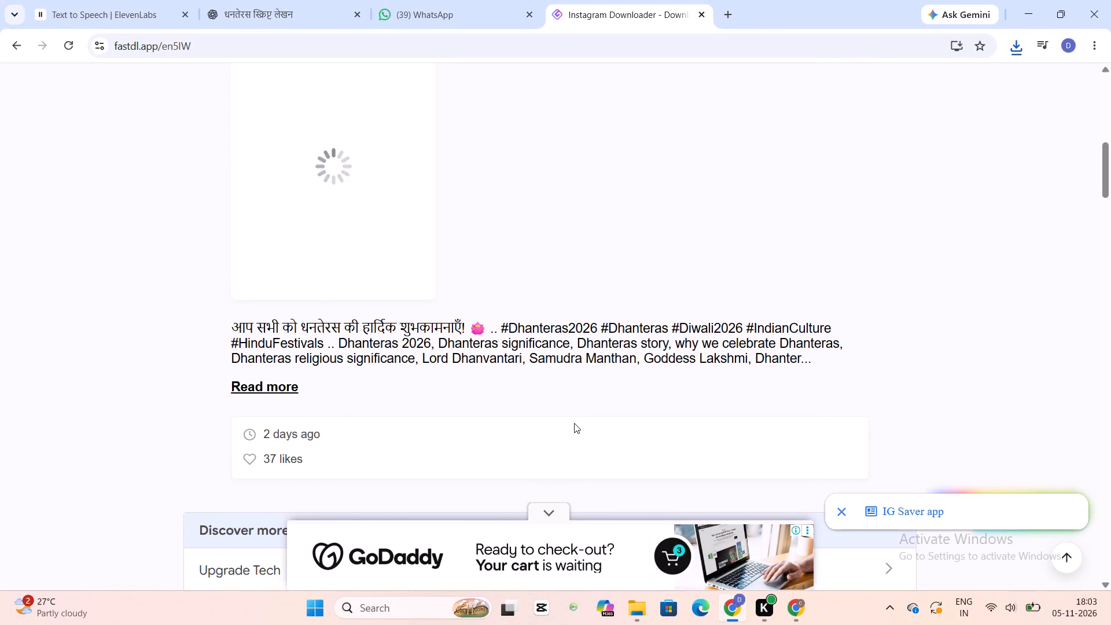
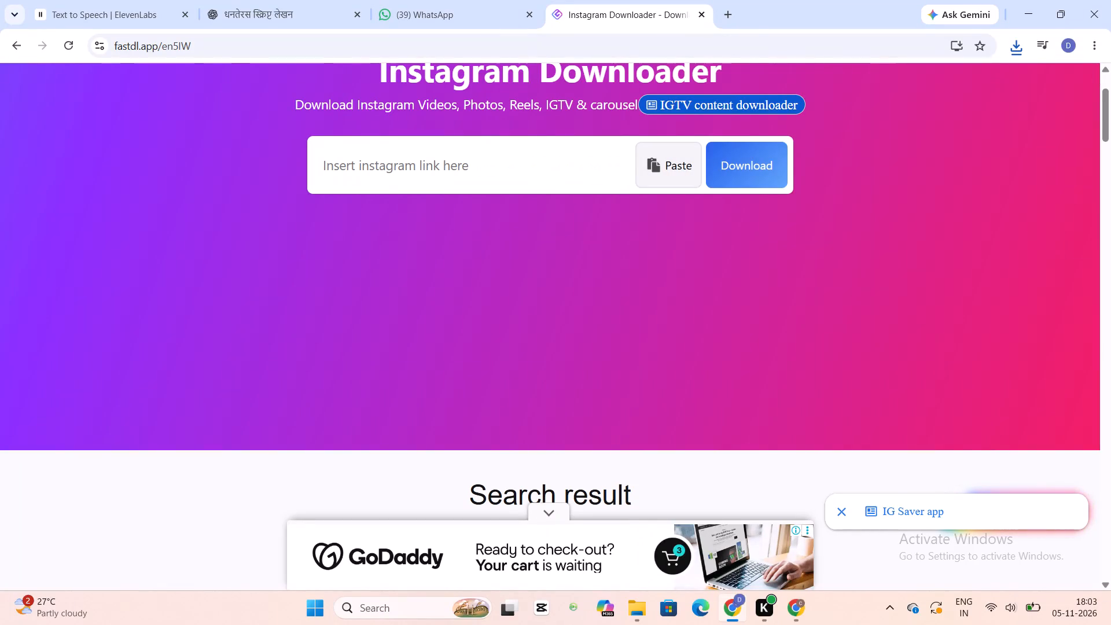
Fetch the Dhanteras reel from the copied Instagram link and open its video preview to download it.
key(ctrl+v)
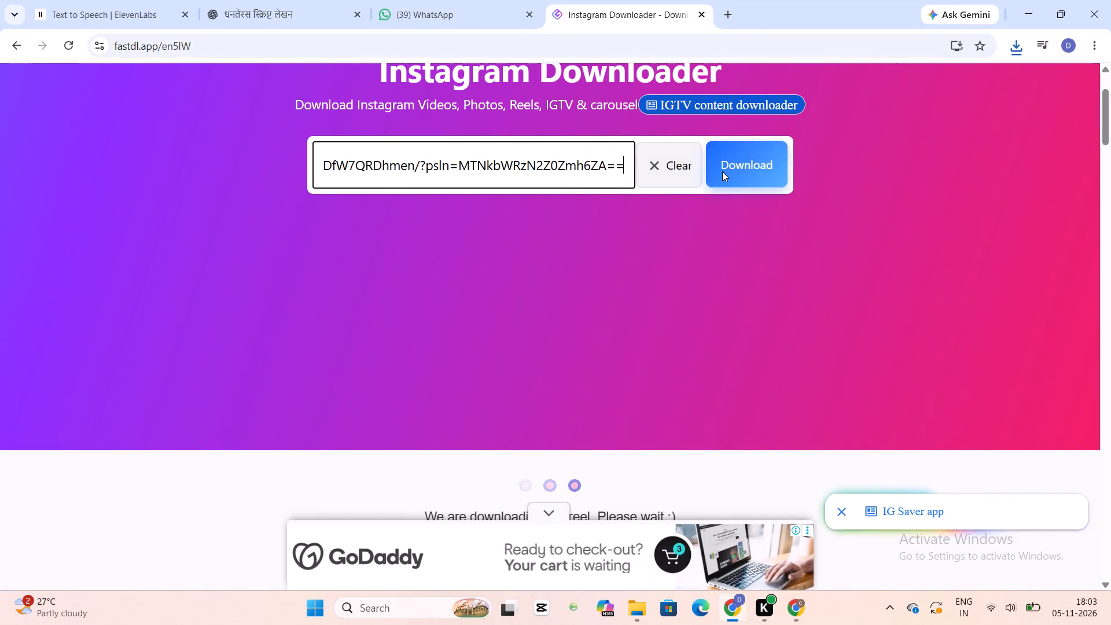
click(722, 171)
scroll(553, 400, down, 4)
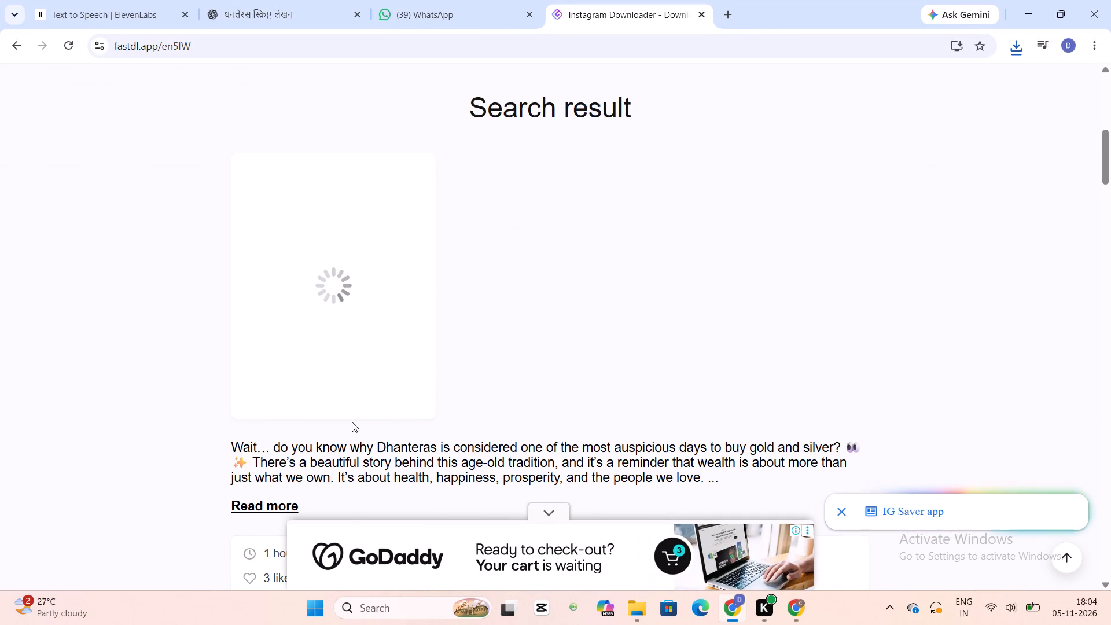
click(380, 404)
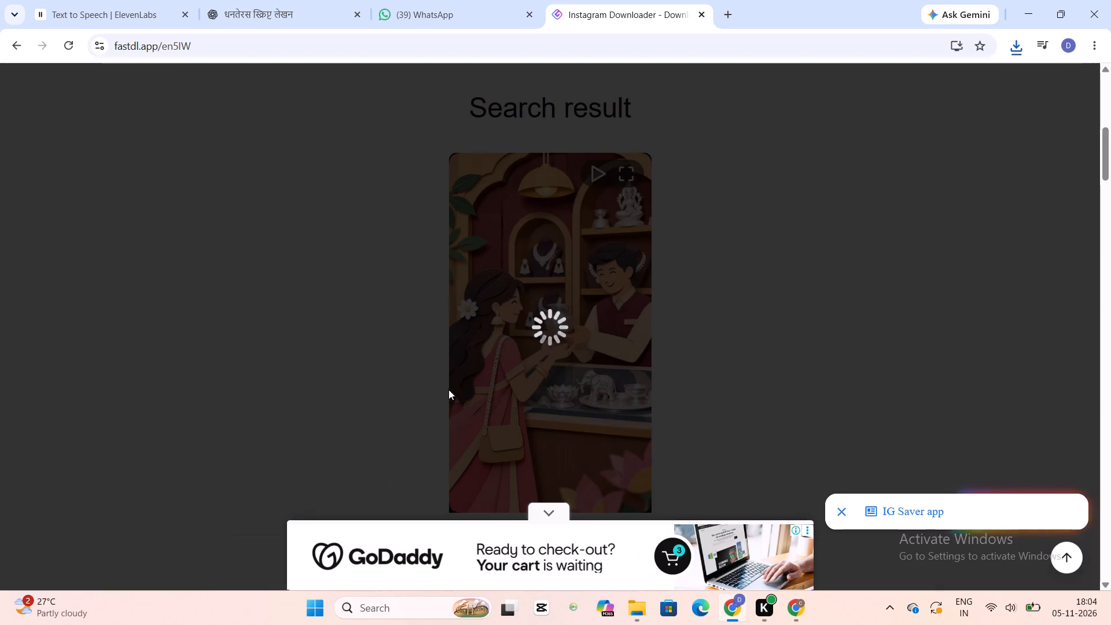
scroll(655, 346, down, 2)
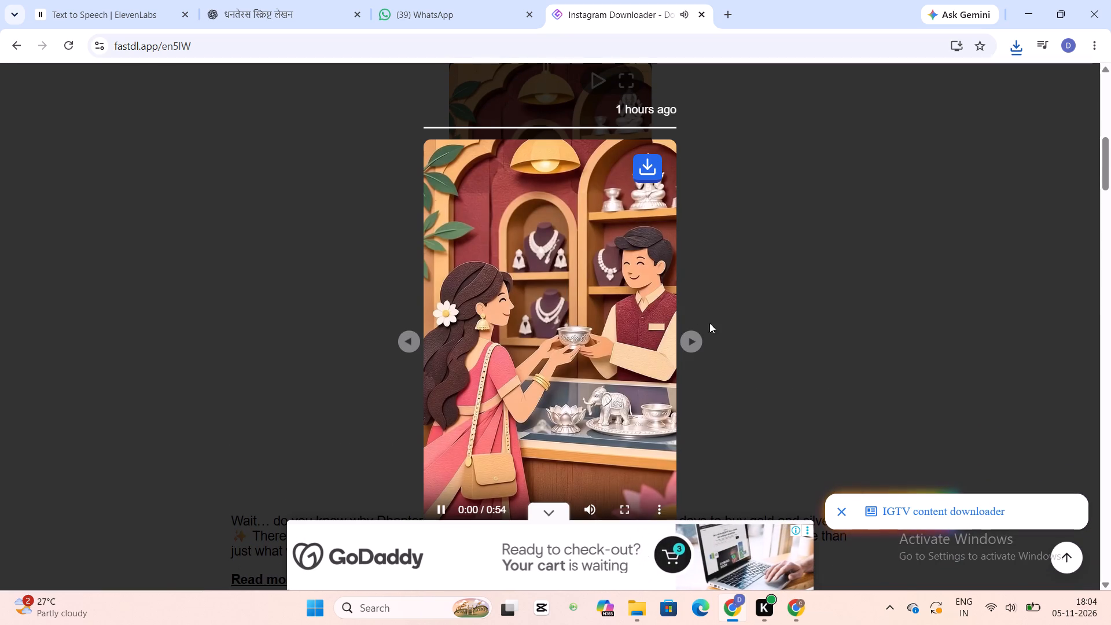
scroll(720, 323, down, 2)
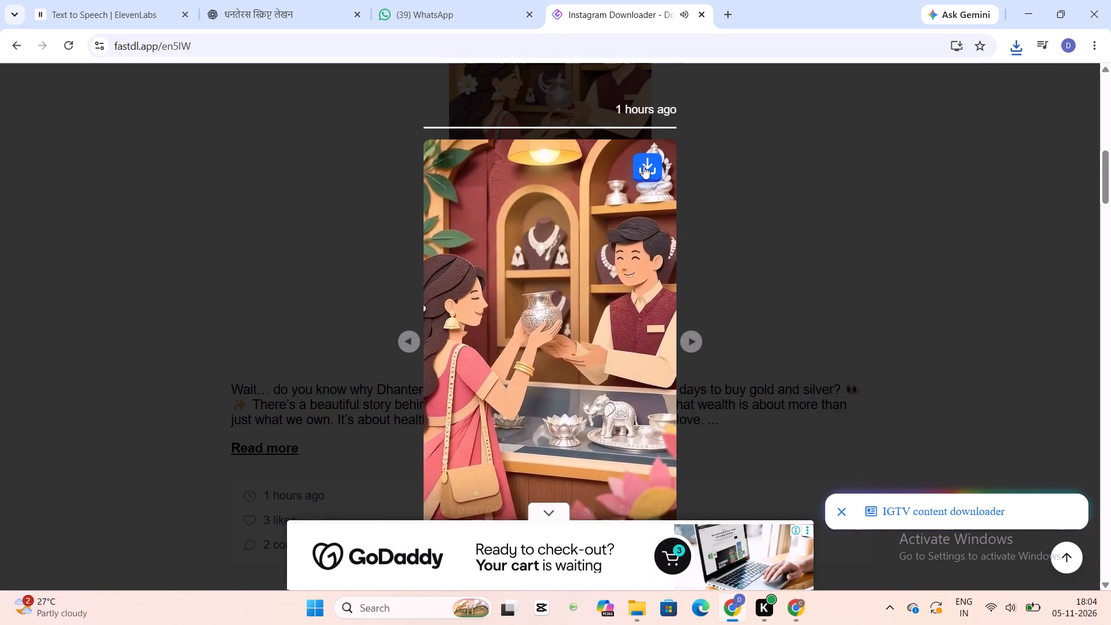
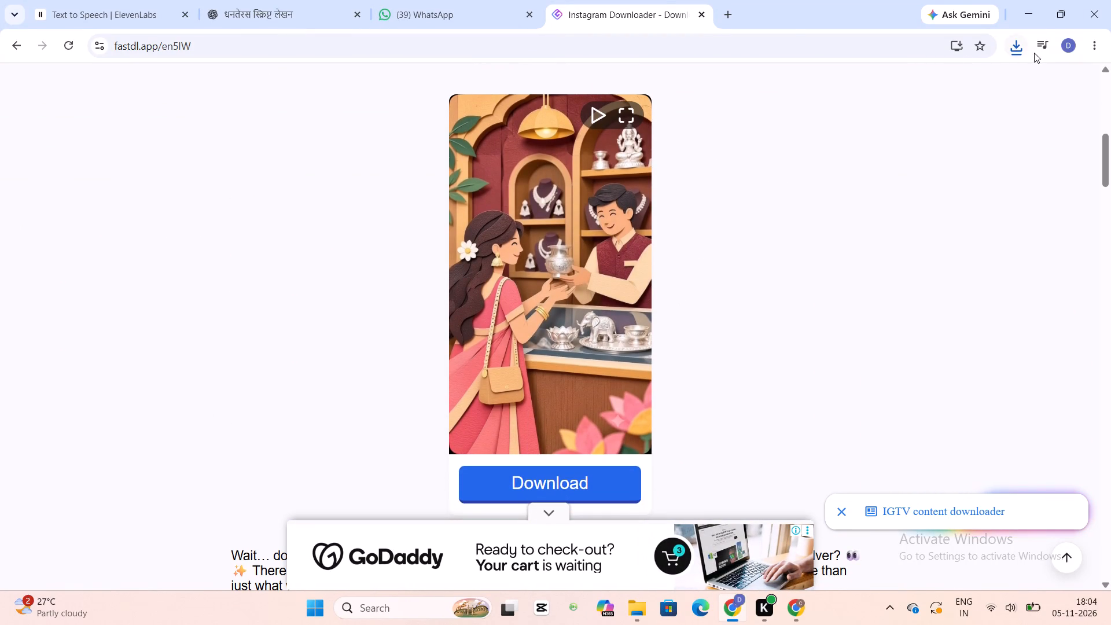
Replace the reel link in the Instagram downloader with the copied one and download the "Spark the spirit of prosperity" Dhanteras video.
click(1020, 52)
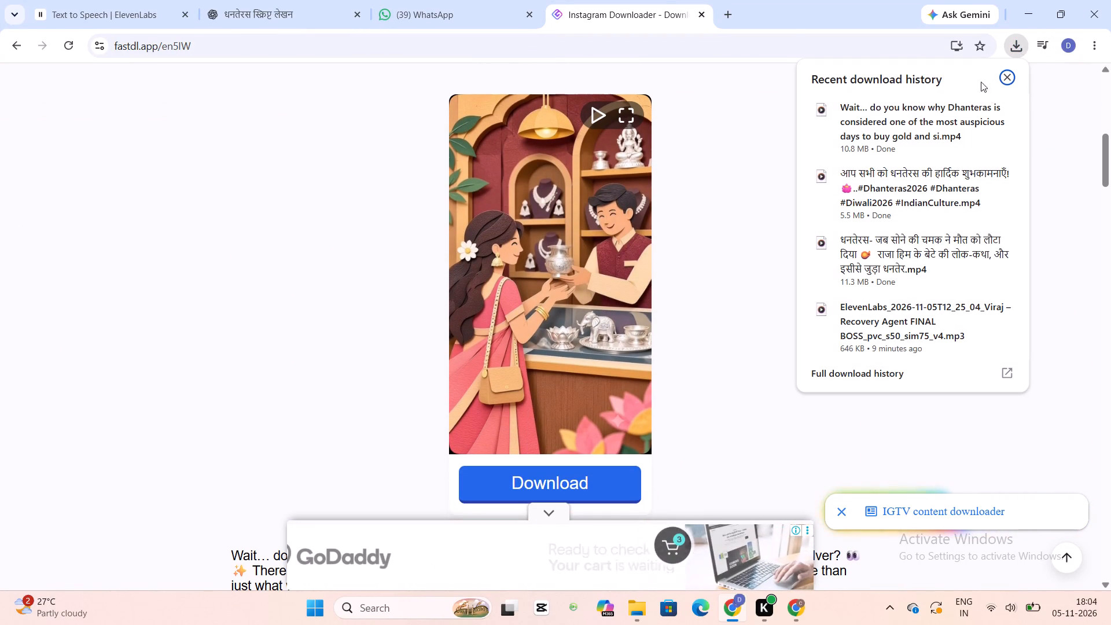
click(735, 171)
scroll(735, 171, up, 6)
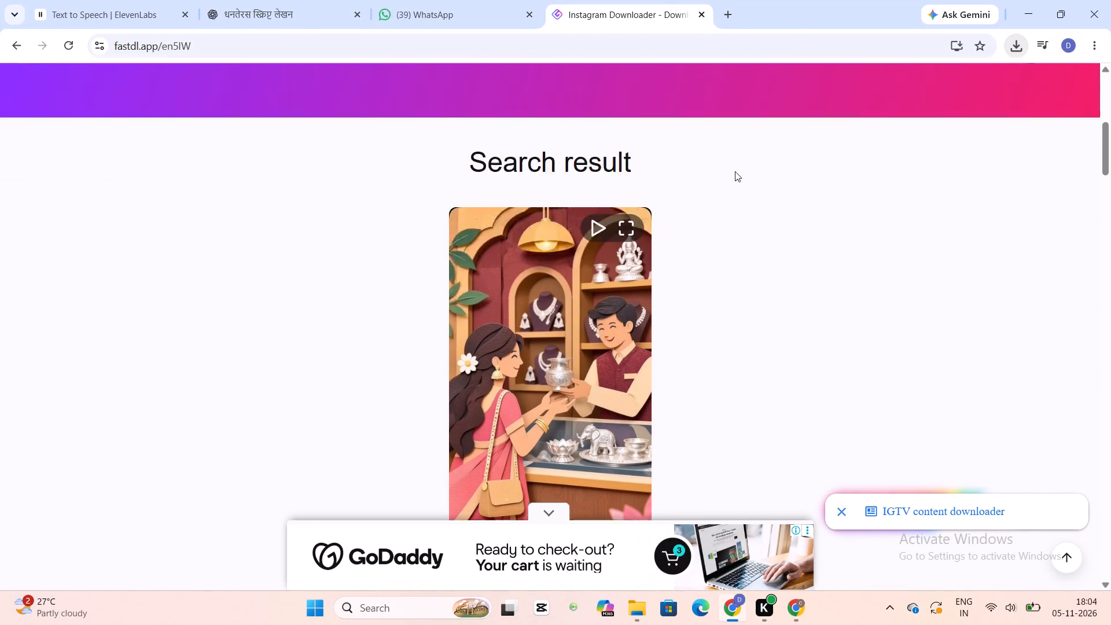
drag(680, 158, 515, 184)
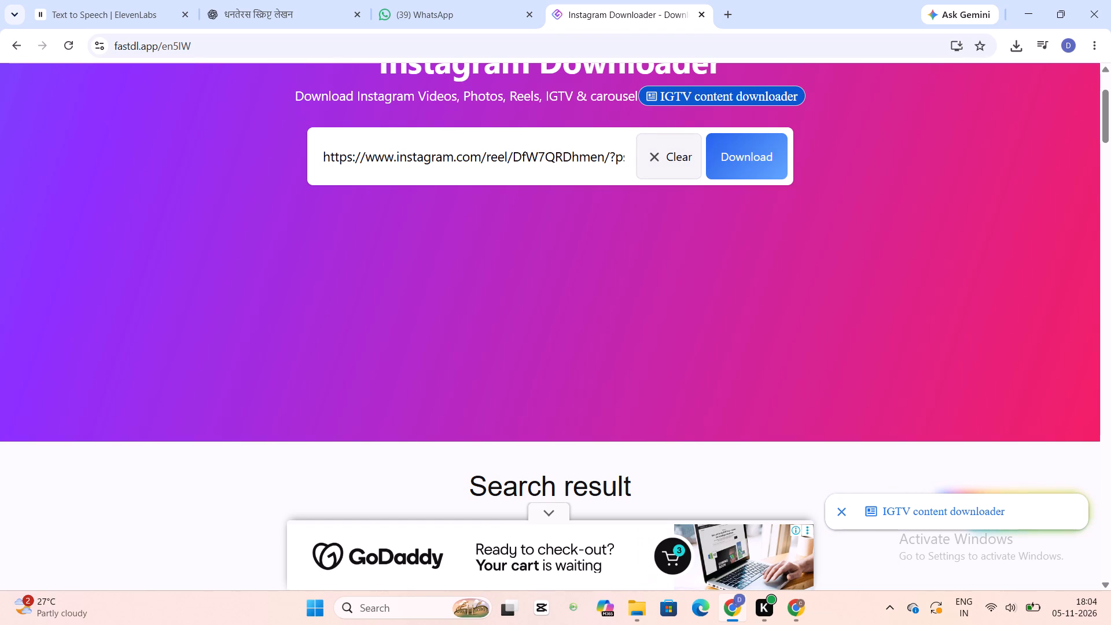
triple_click(560, 149)
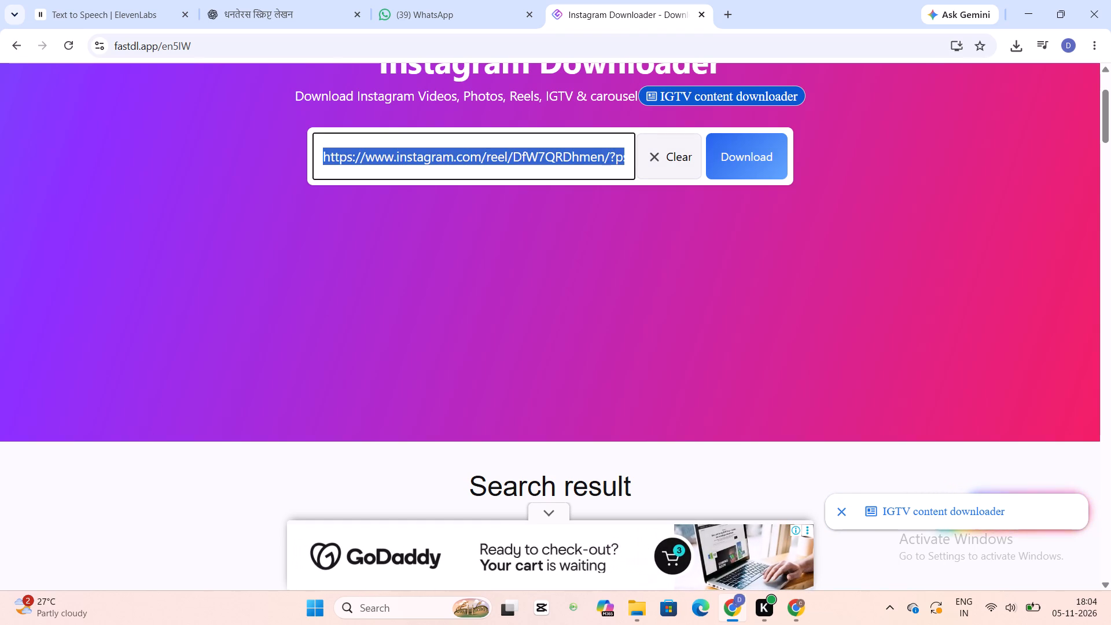
key(ctrl+v)
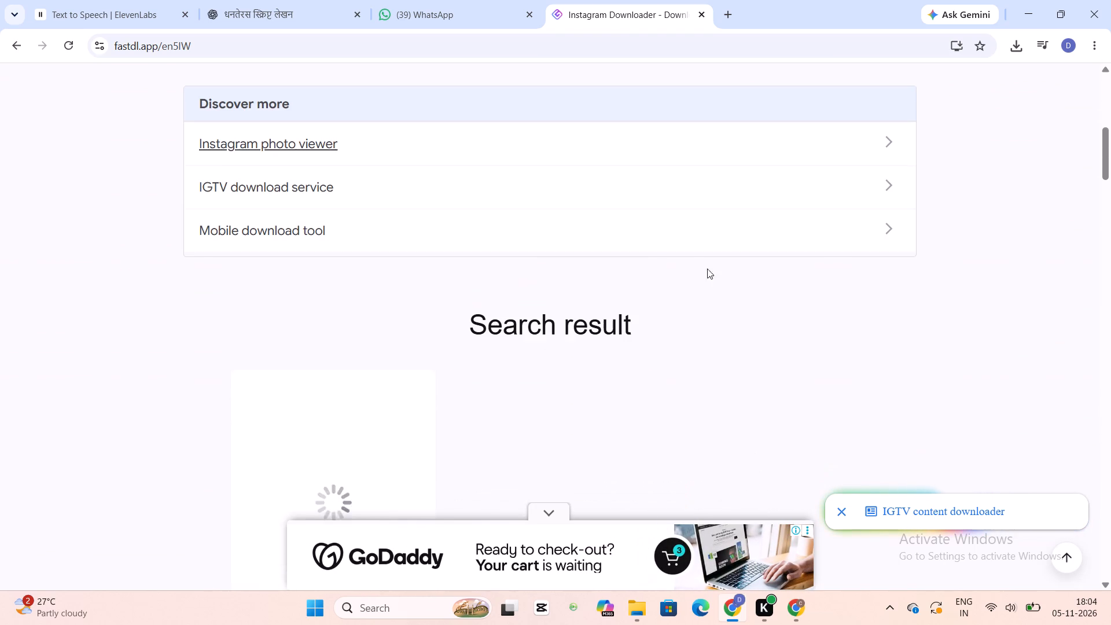
scroll(687, 303, down, 5)
click(572, 351)
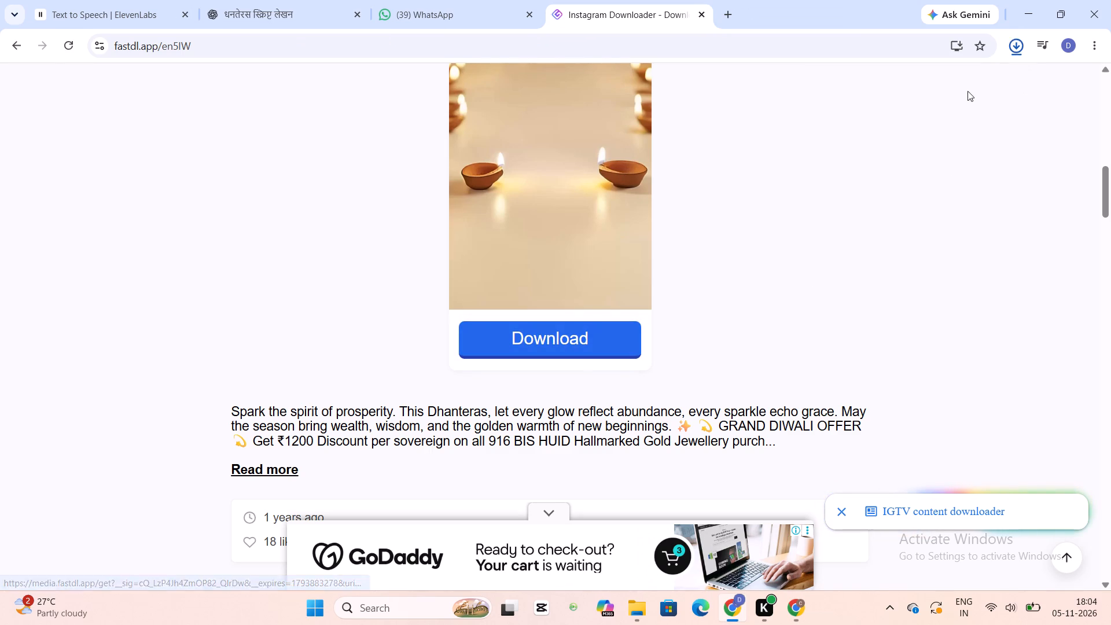
Minimise the downloader's browser window and the Downloads folder window.
click(1031, 0)
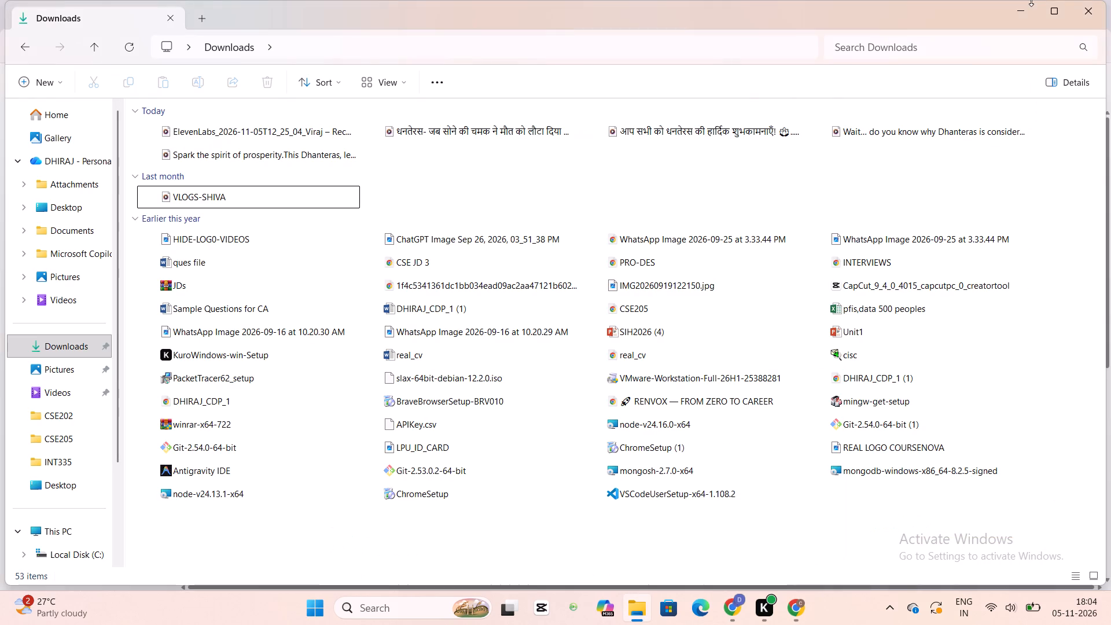
click(1024, 9)
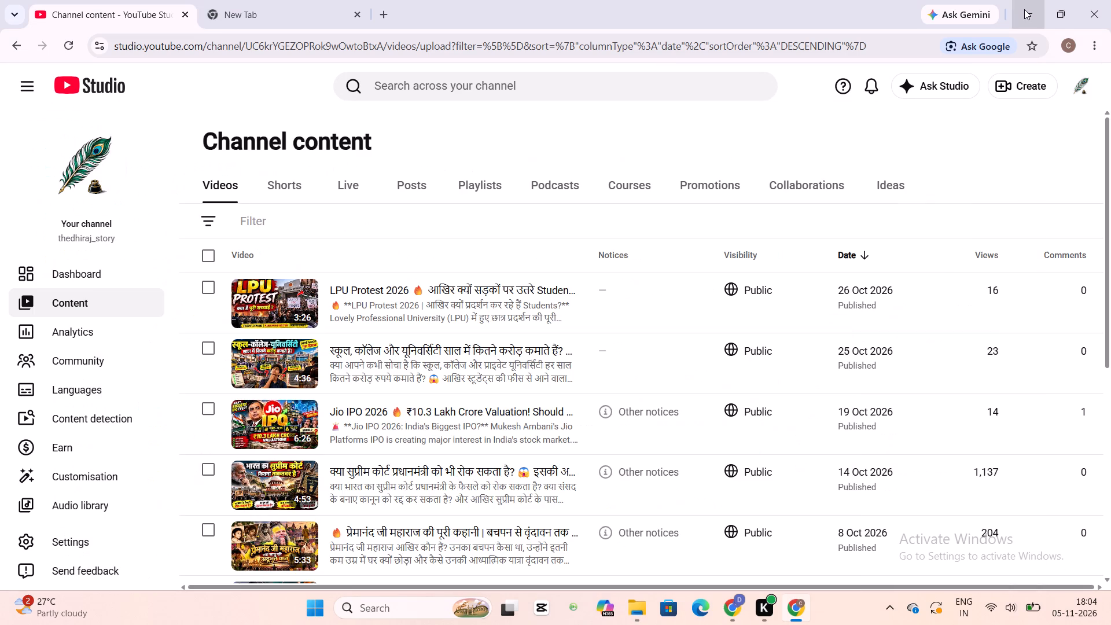
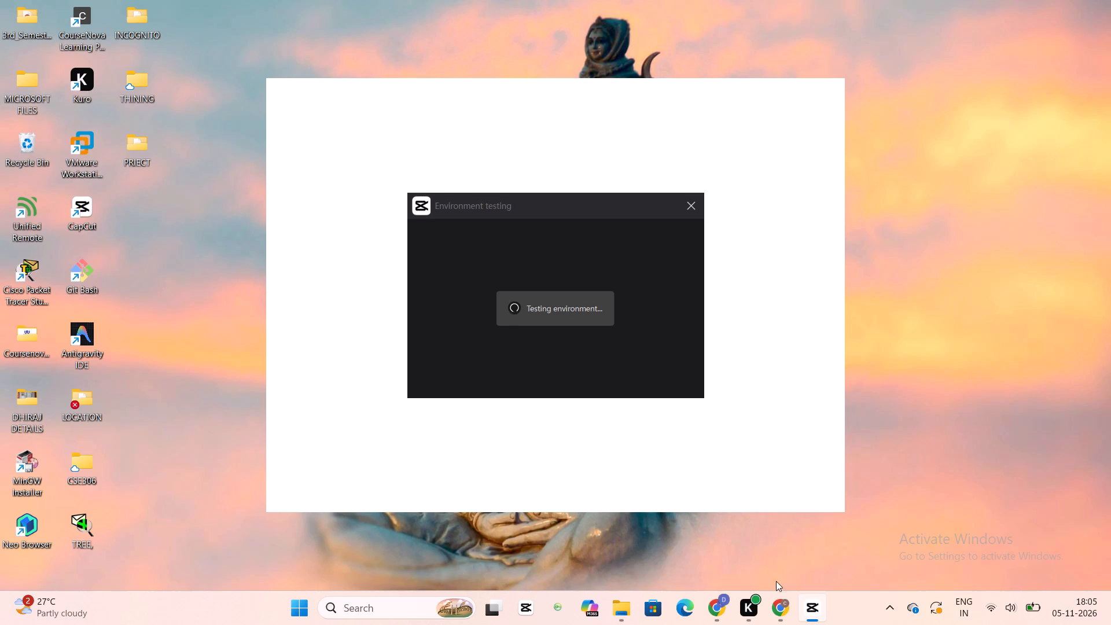
Check the browser while CapCut loads, and create a new video project in CapCut.
click(719, 605)
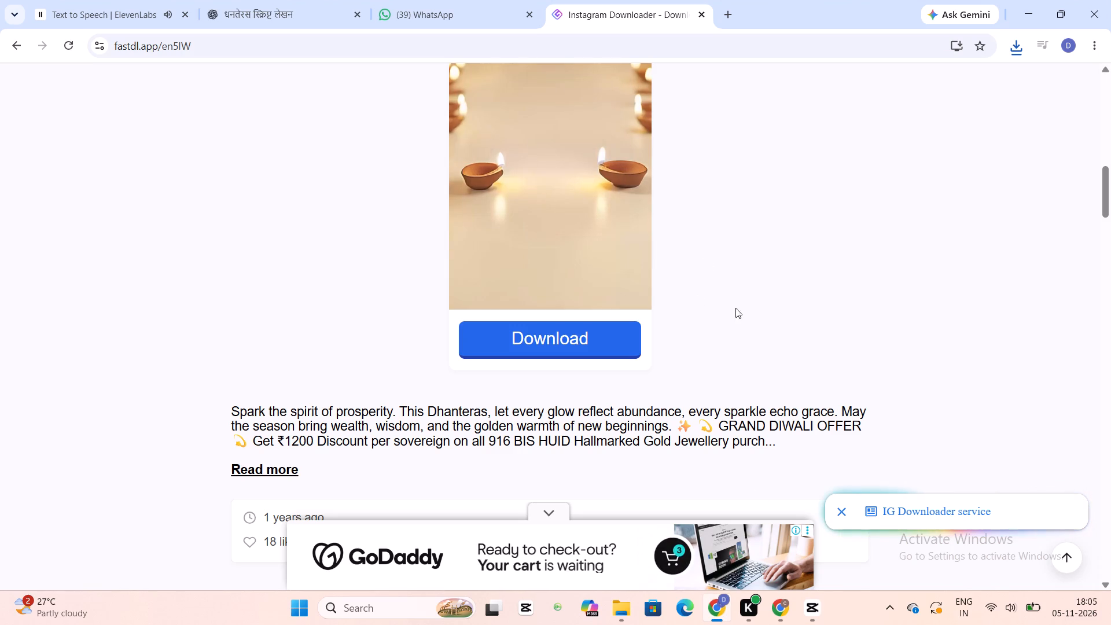
click(814, 624)
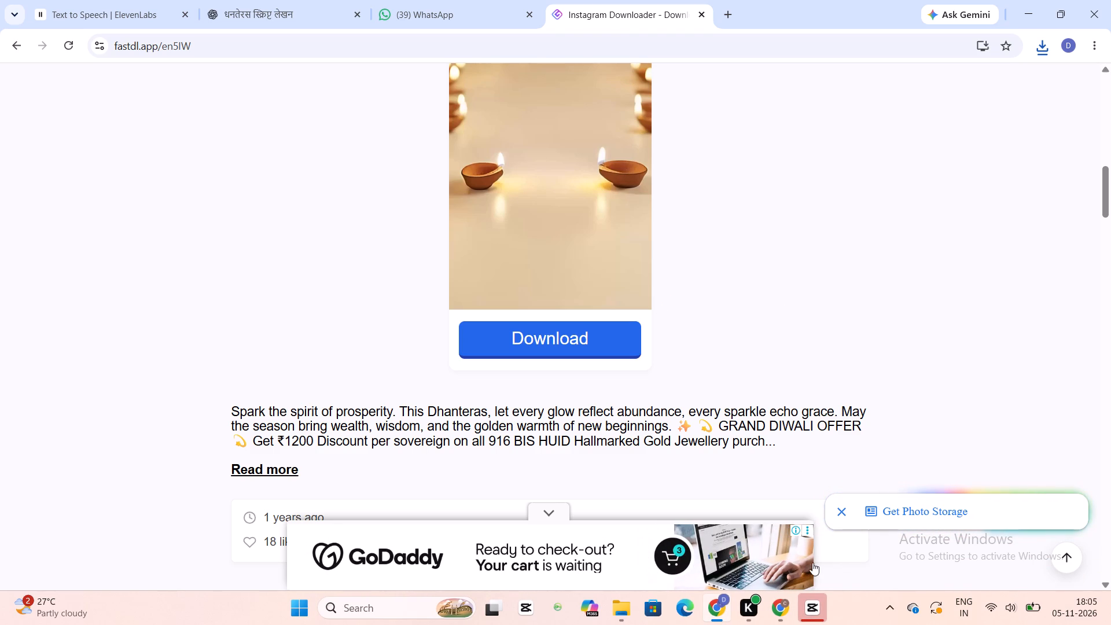
click(811, 602)
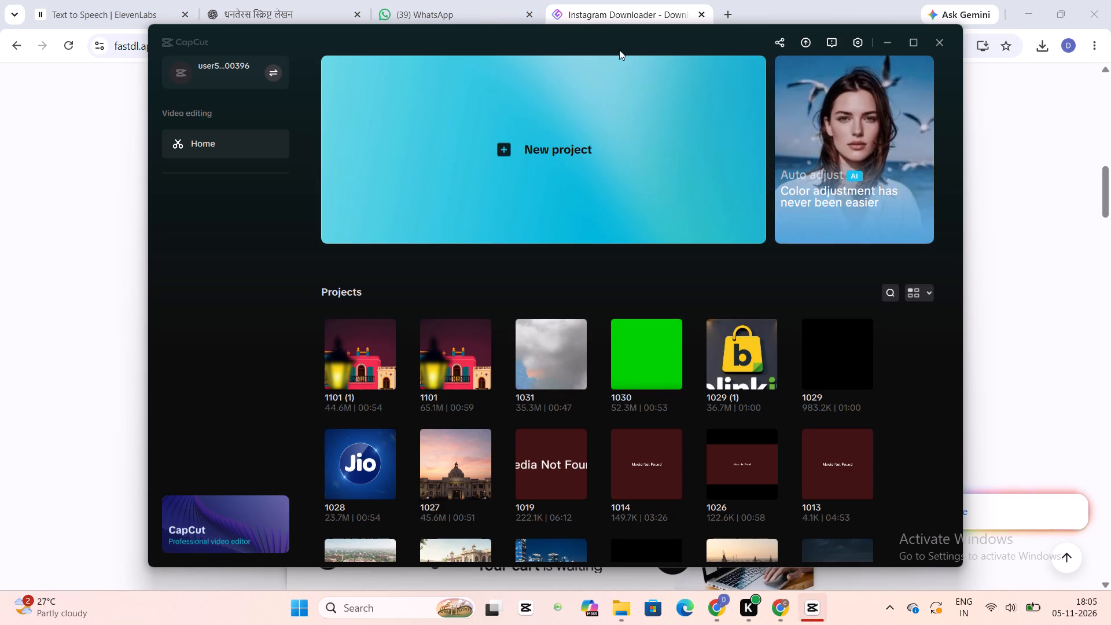
click(557, 126)
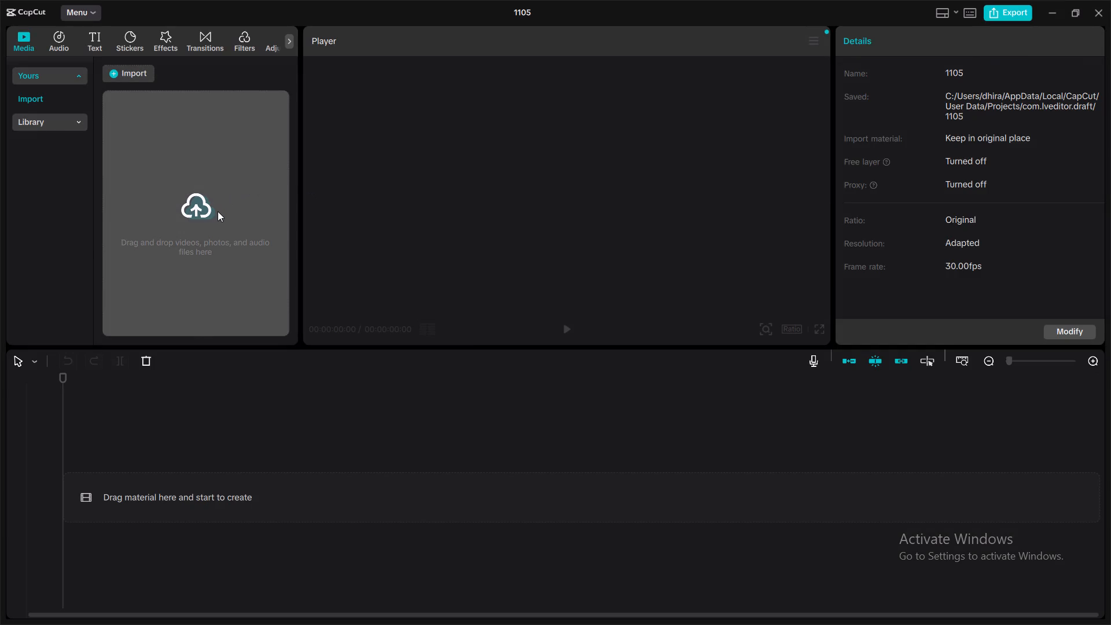
Open the file selection for importing media into the new project.
click(221, 215)
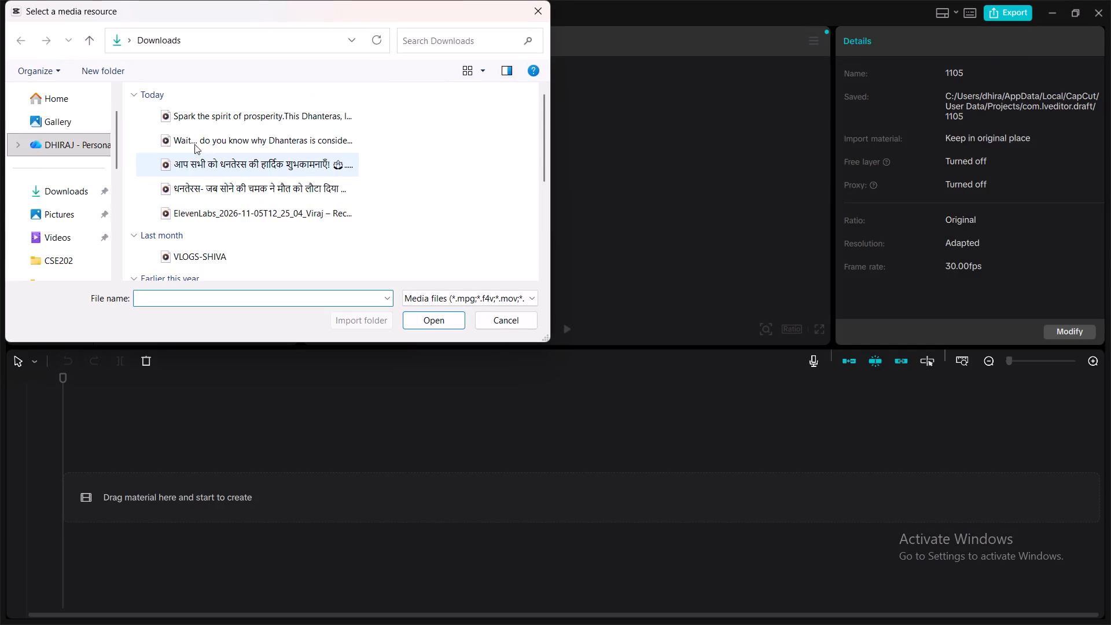
Switch to CapCut and import today's four Dhanteras videos and the ElevenLabs voiceover from the Downloads folder.
drag(145, 119, 200, 211)
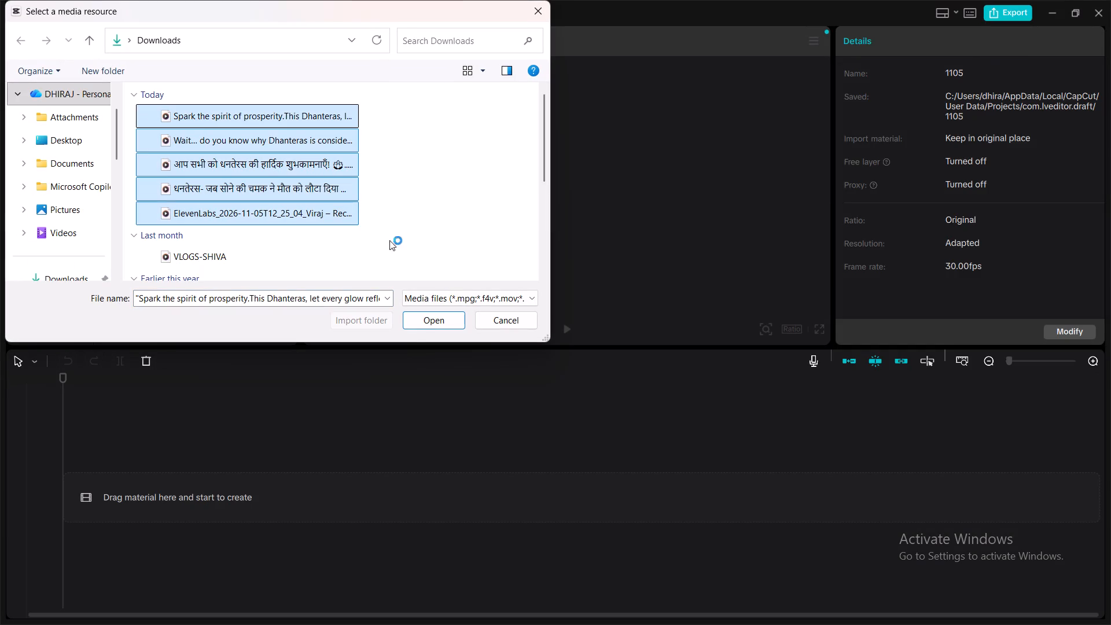
click(417, 324)
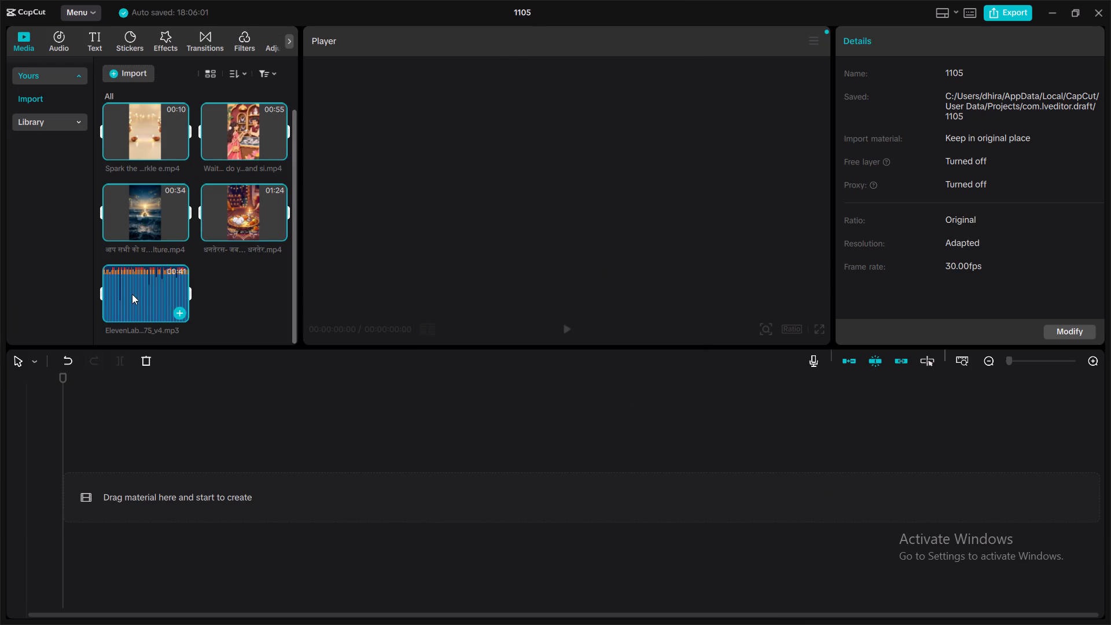
Add all four imported videos and the ElevenLabs voiceover to the timeline, starting at 00:00, and return the playhead to the start.
drag(132, 294, 138, 476)
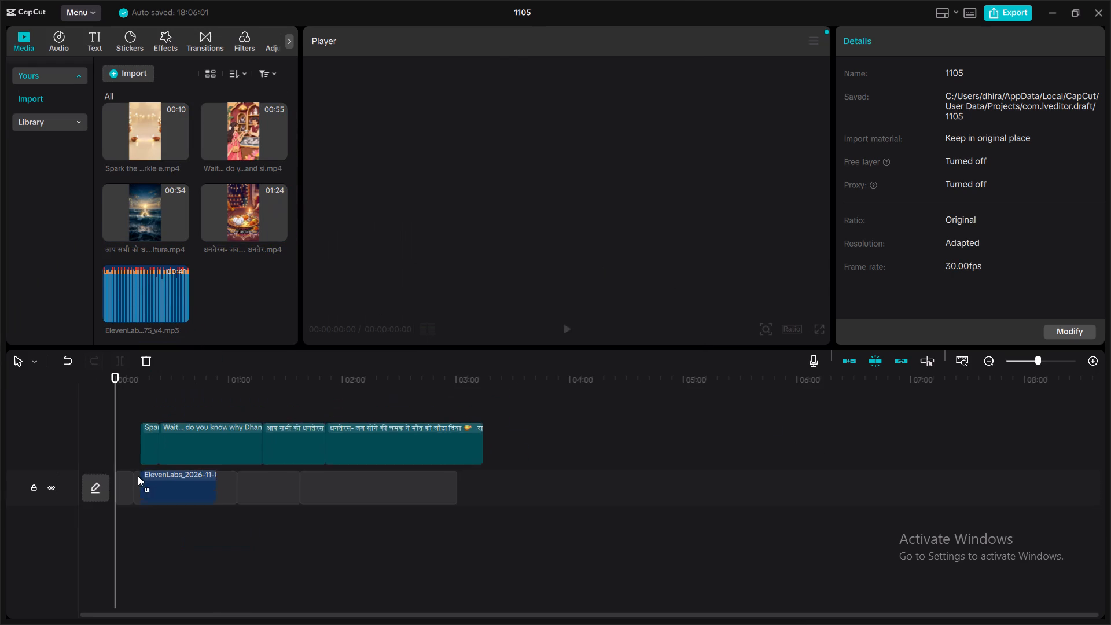
drag(138, 476, 134, 494)
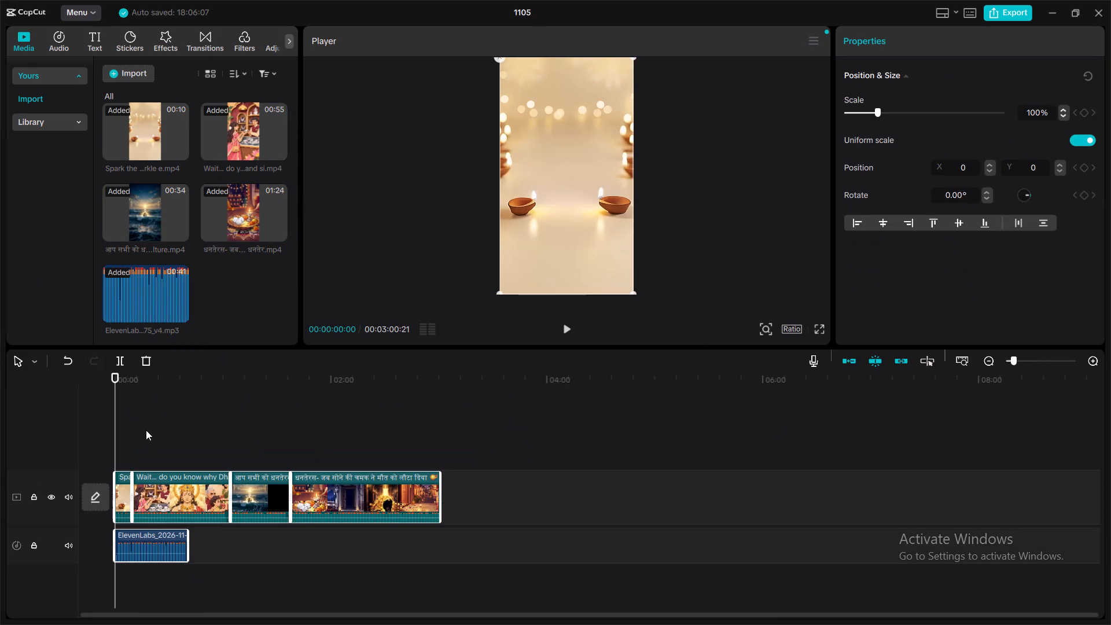
click(146, 430)
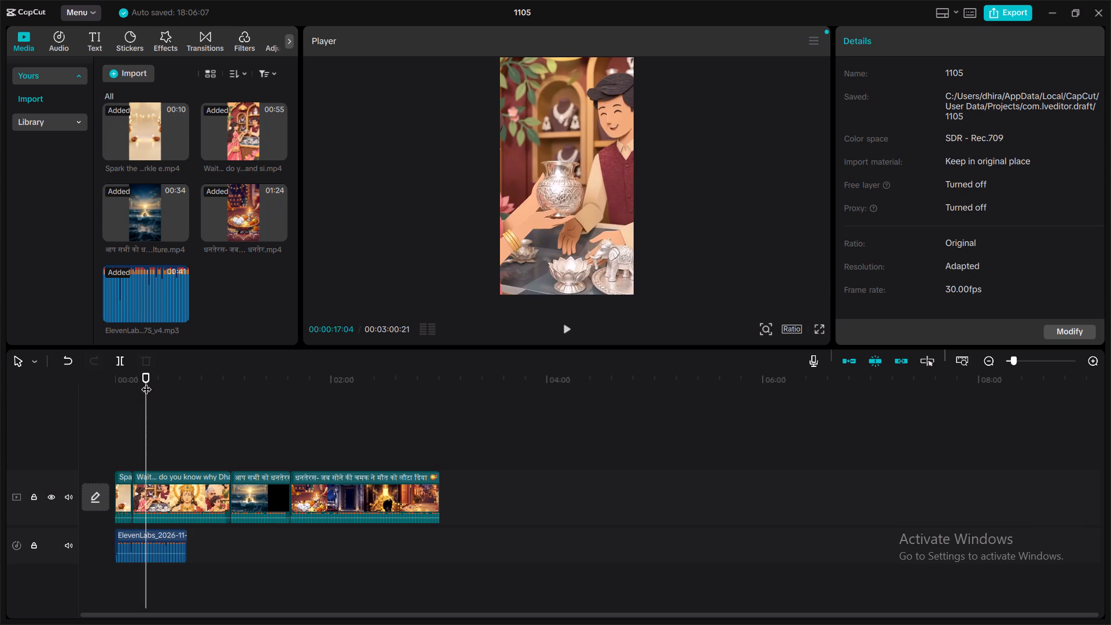
drag(146, 382, 88, 385)
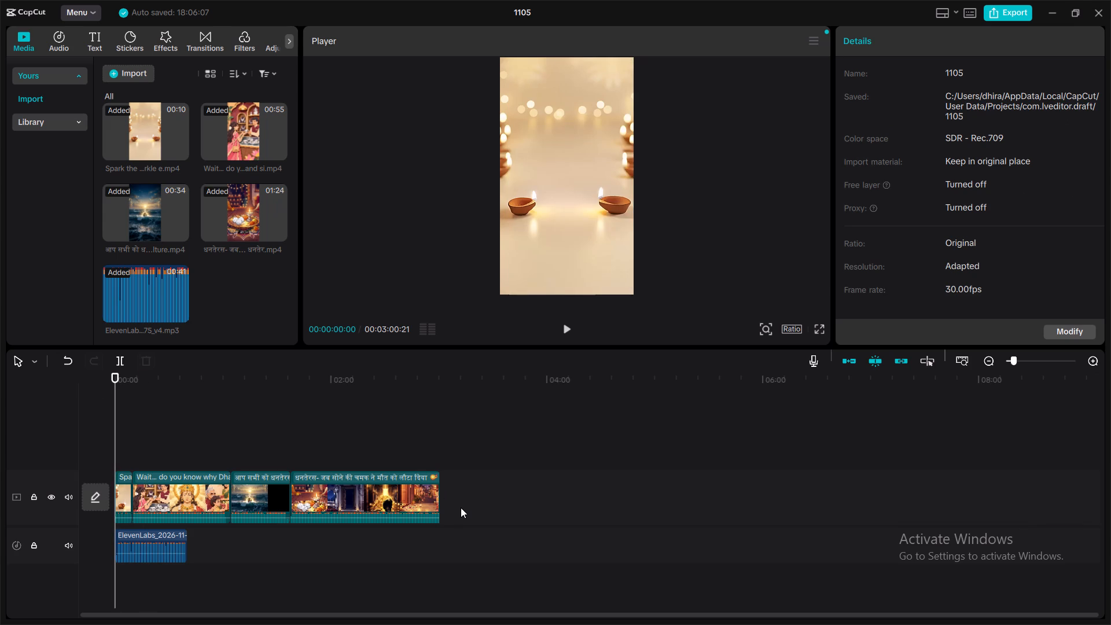
Move the three video clips after the short opening clip together onto a new track above the main video track.
drag(461, 508, 183, 466)
right_drag(448, 479, 146, 457)
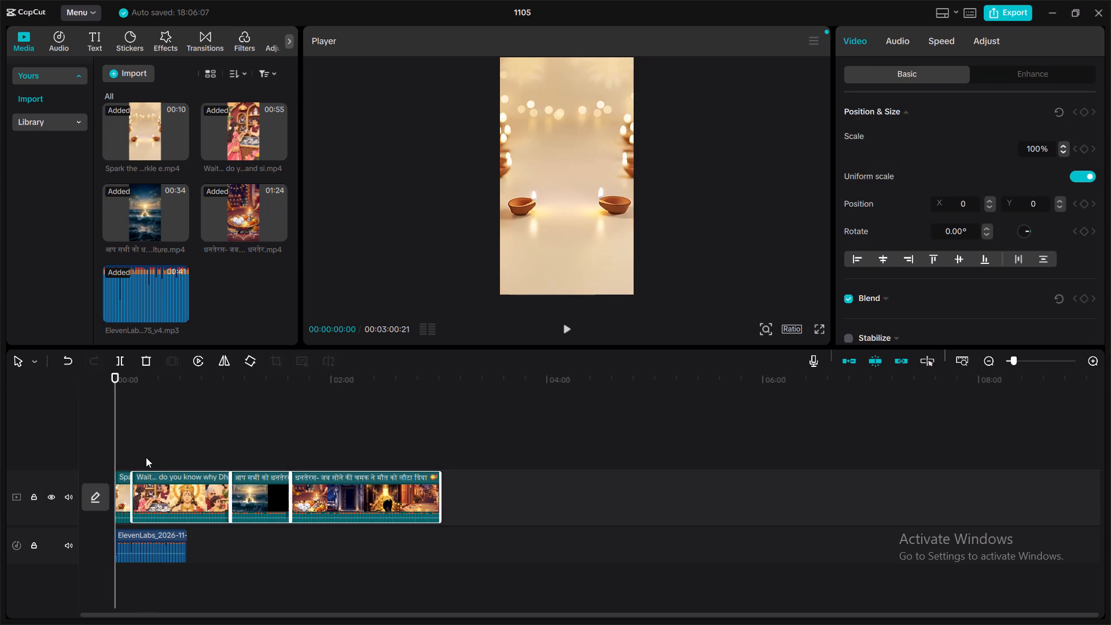
right_drag(146, 457, 120, 478)
right_drag(120, 478, 108, 478)
drag(186, 476, 335, 408)
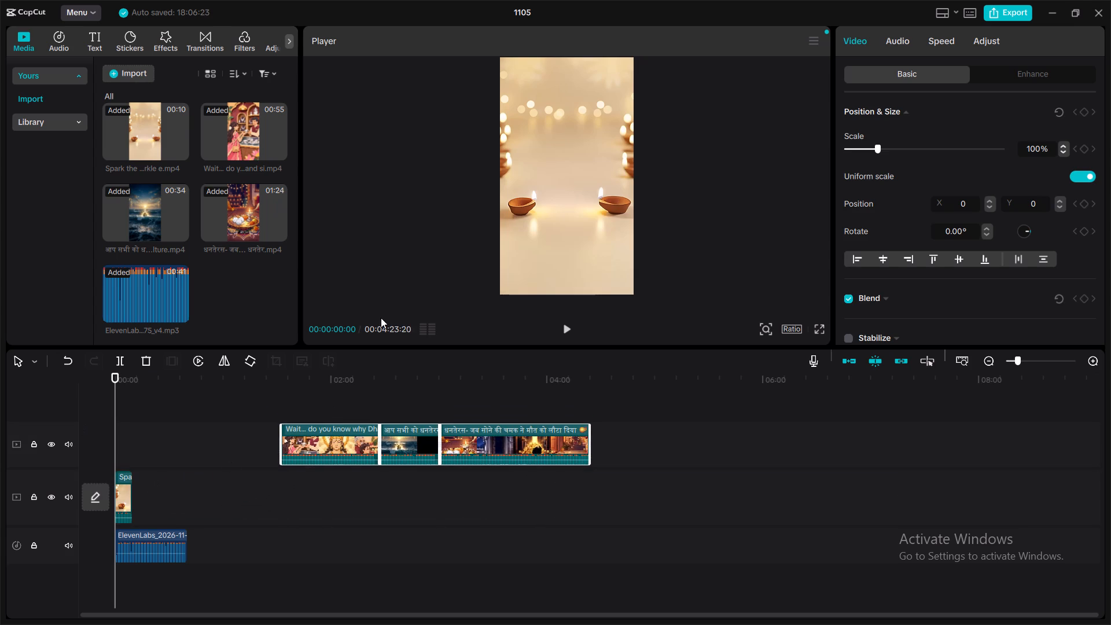
Preview the opening briefly and mute the clip audio of the main video track.
click(561, 330)
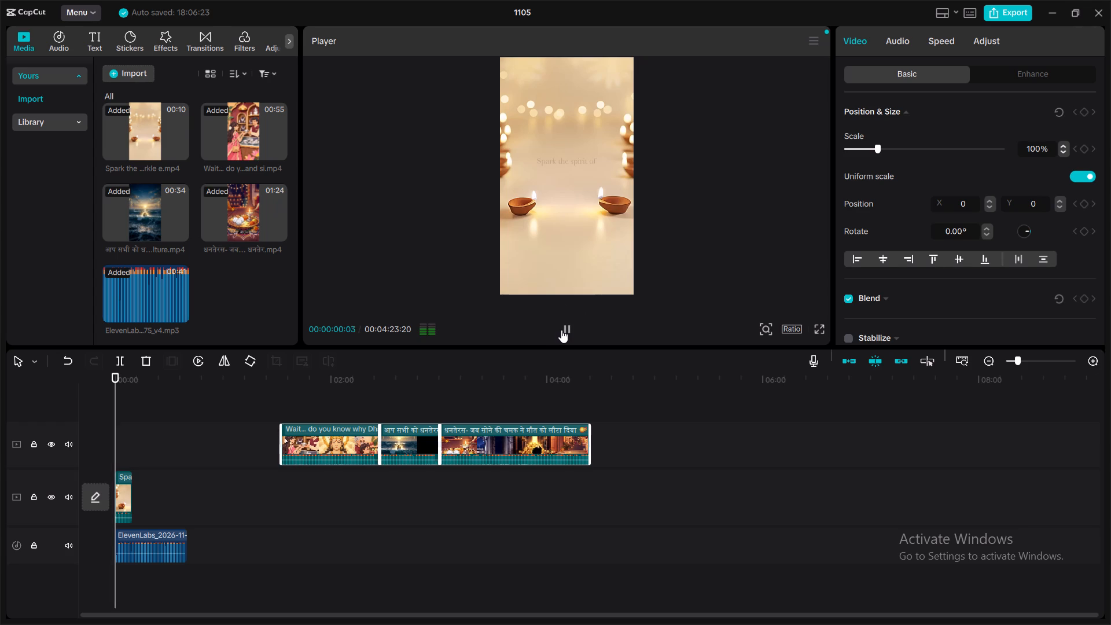
click(561, 330)
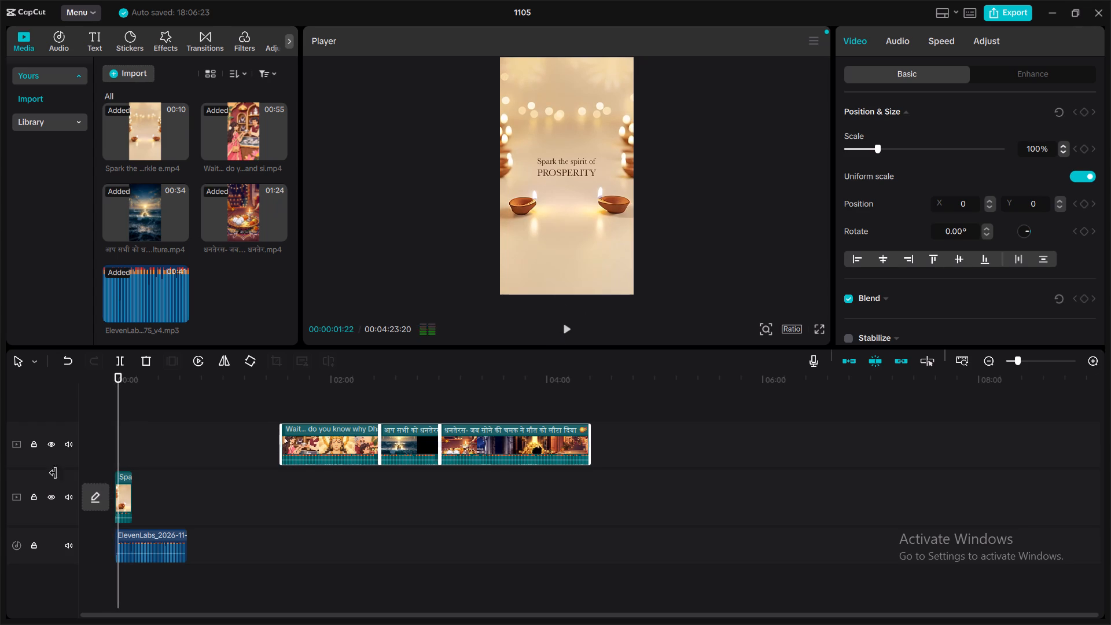
click(70, 497)
Move the 10-second "Spark the spirit of prosperity" clip from the main track to the upper track, ahead of the other clips.
drag(116, 387, 97, 396)
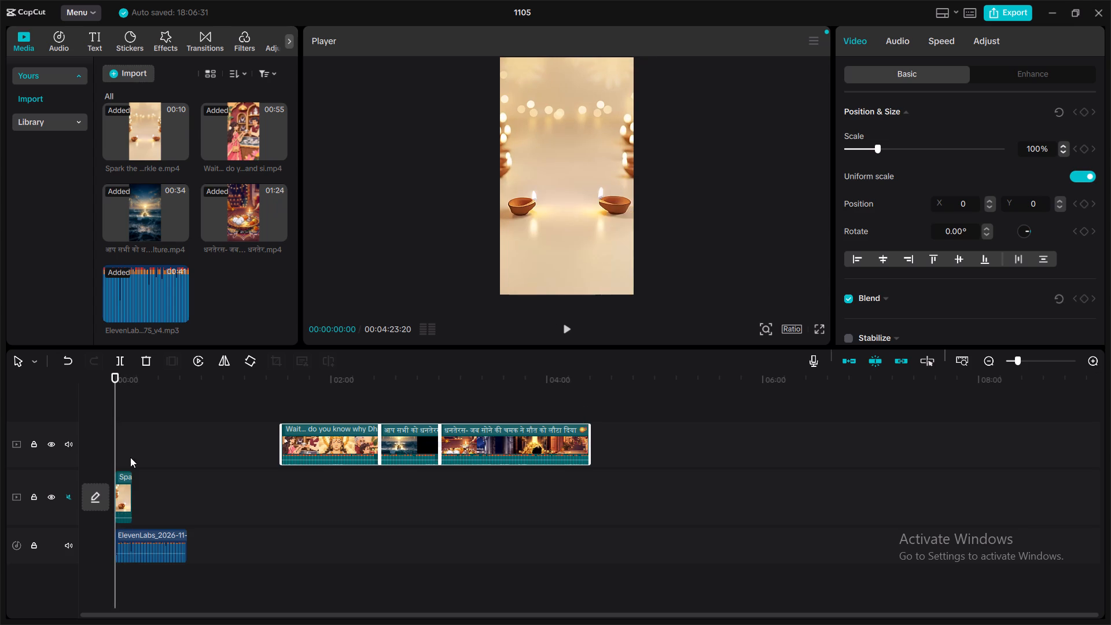
drag(125, 480, 213, 431)
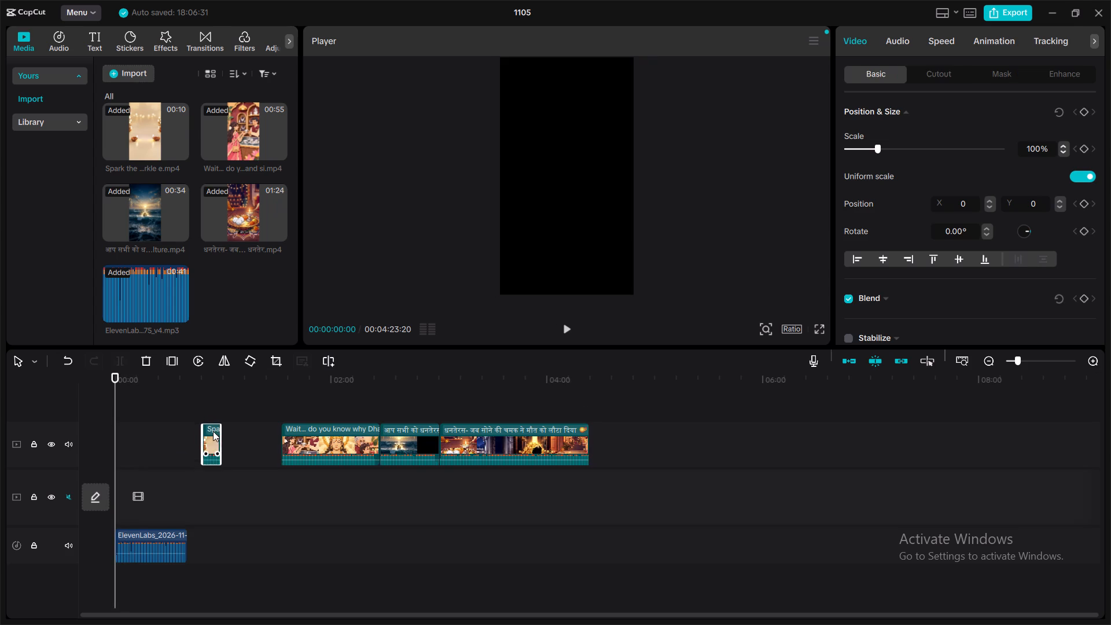
Check the voiceover's opening against the parked clips and move the 34-second "आप सभी को धनतेरस" clip to the start of the main track.
click(566, 322)
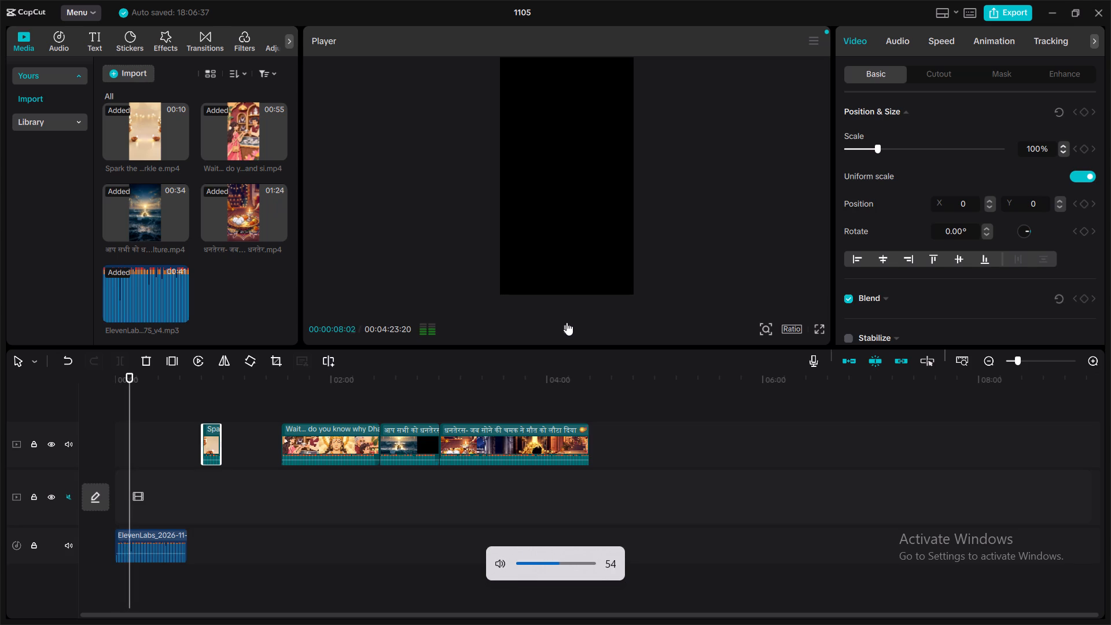
click(566, 322)
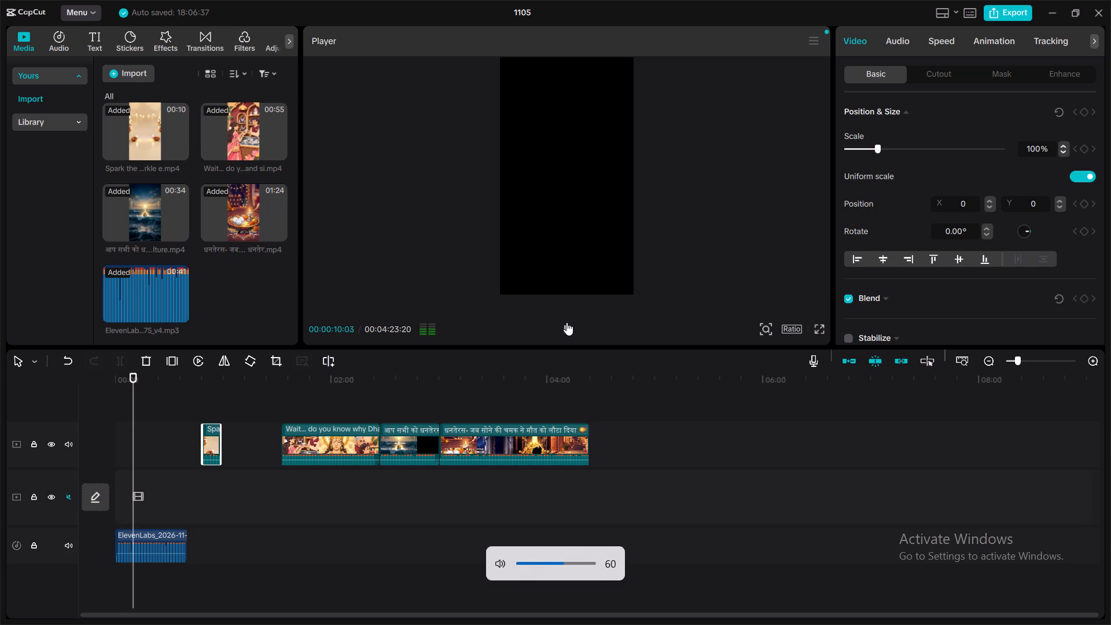
click(323, 390)
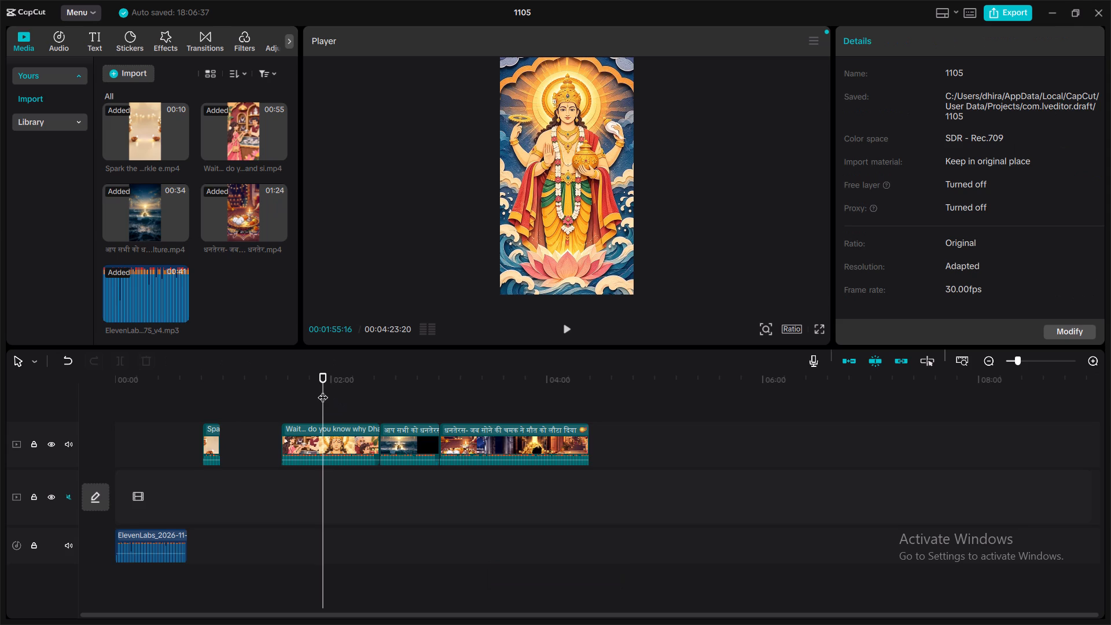
drag(323, 390, 336, 384)
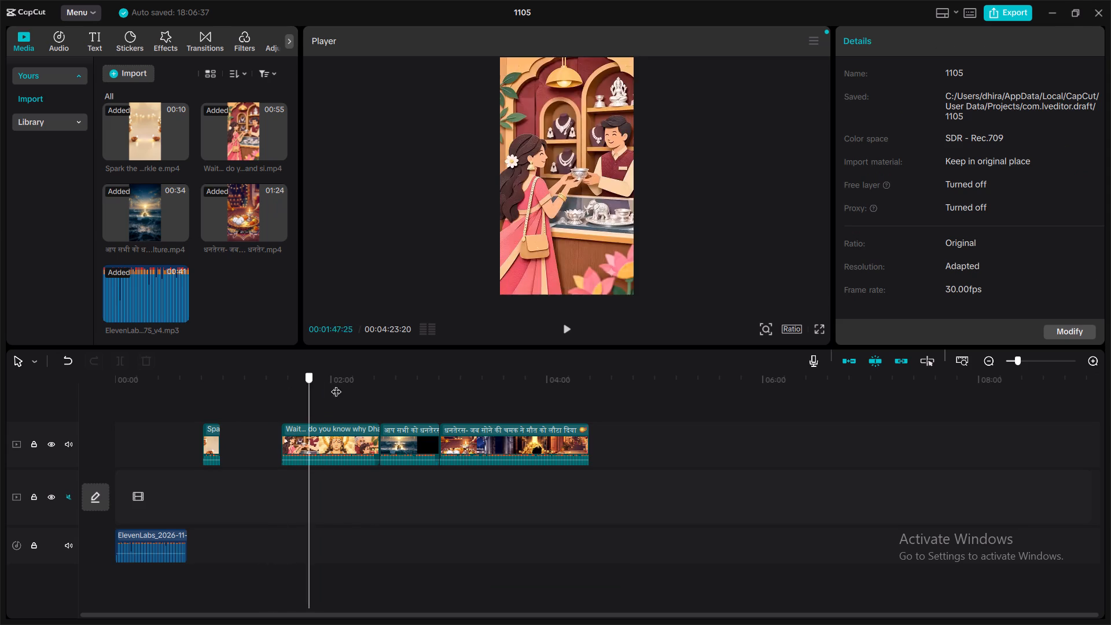
drag(336, 384, 396, 385)
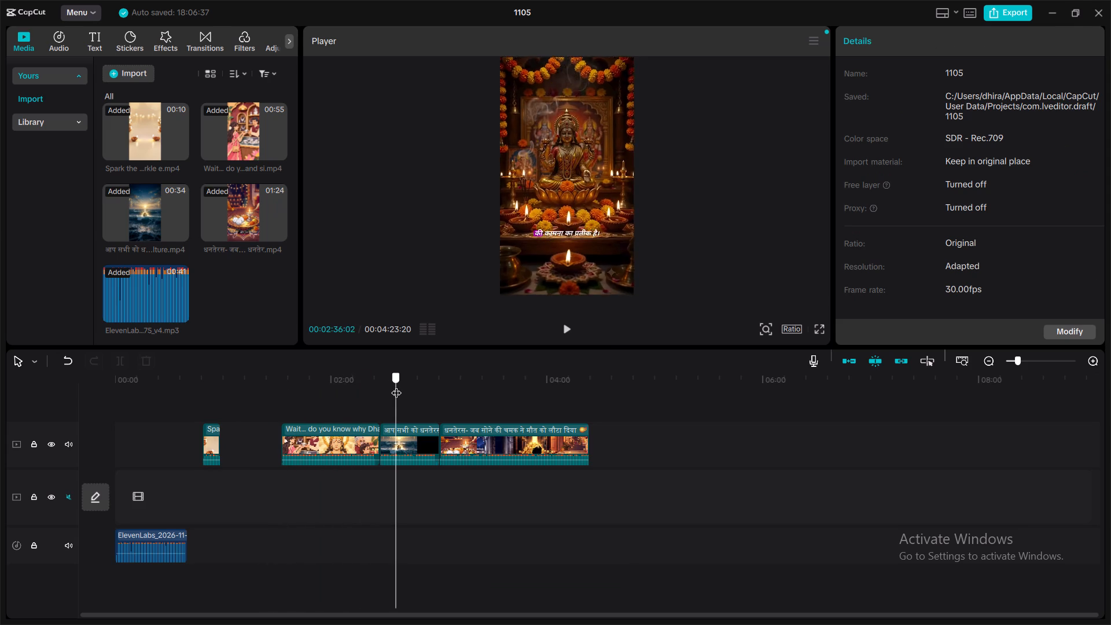
drag(396, 385, 138, 389)
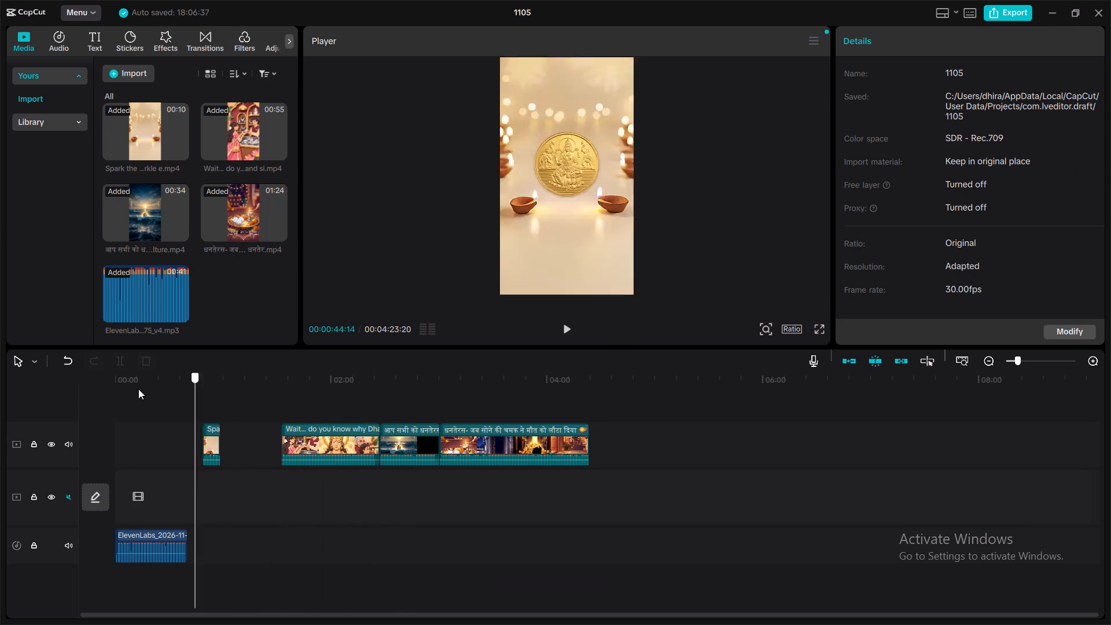
drag(138, 389, 86, 390)
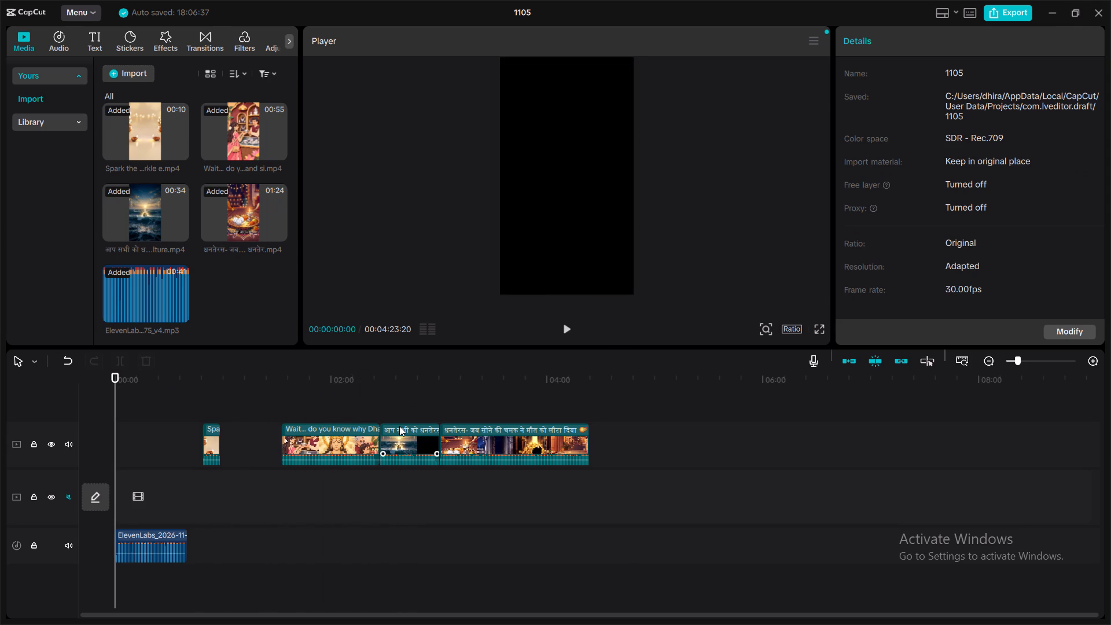
drag(399, 426, 396, 478)
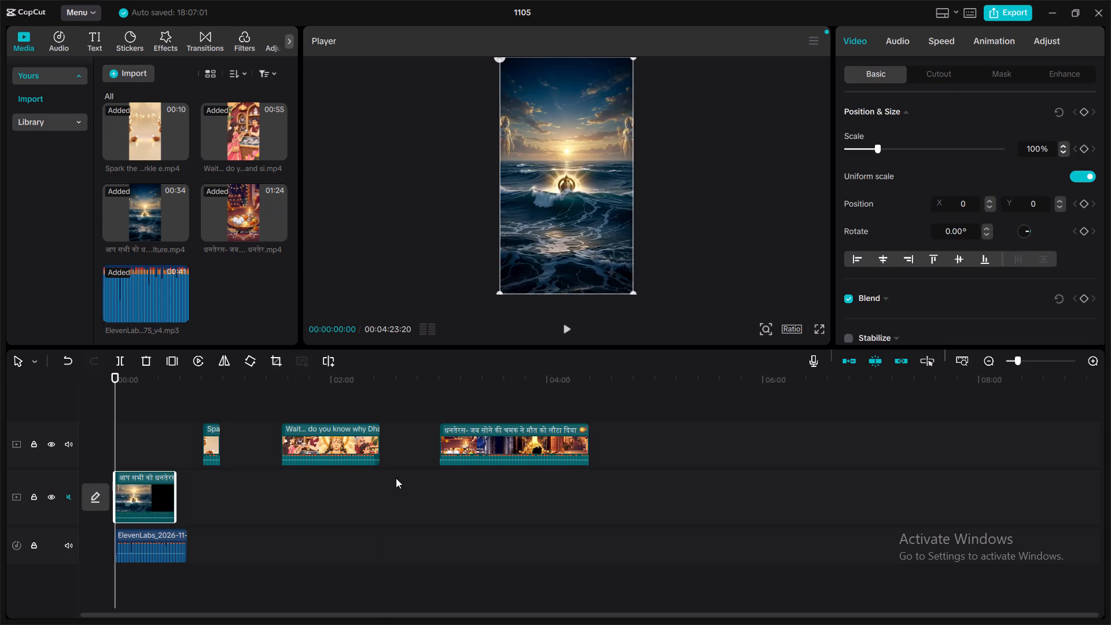
Play the beginning of the main-track clip with the voiceover to check how the visuals match.
click(565, 329)
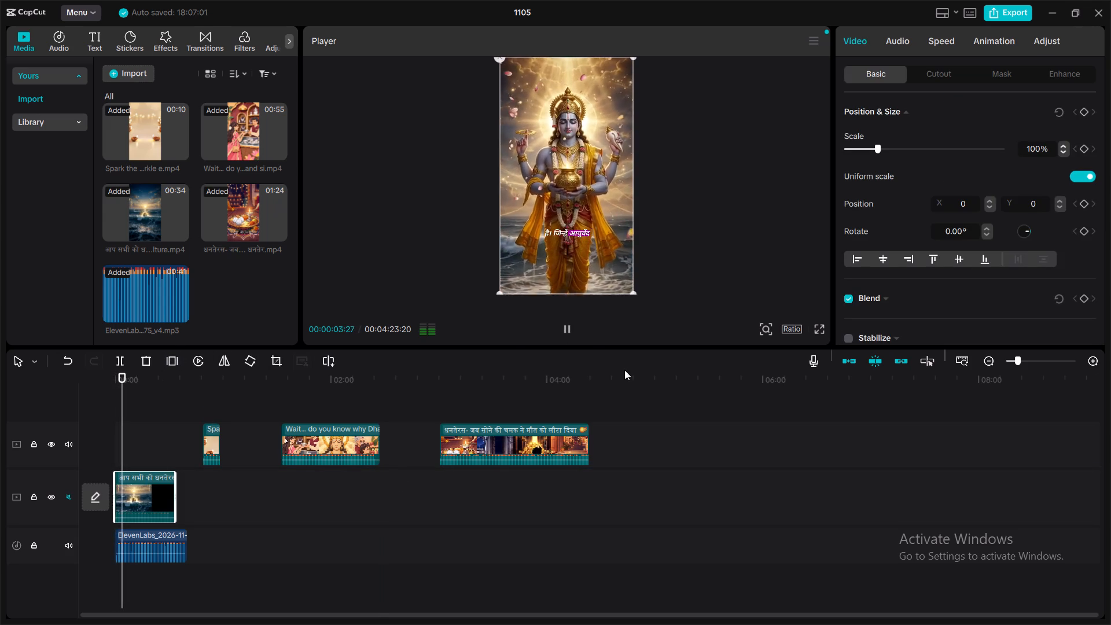
click(565, 331)
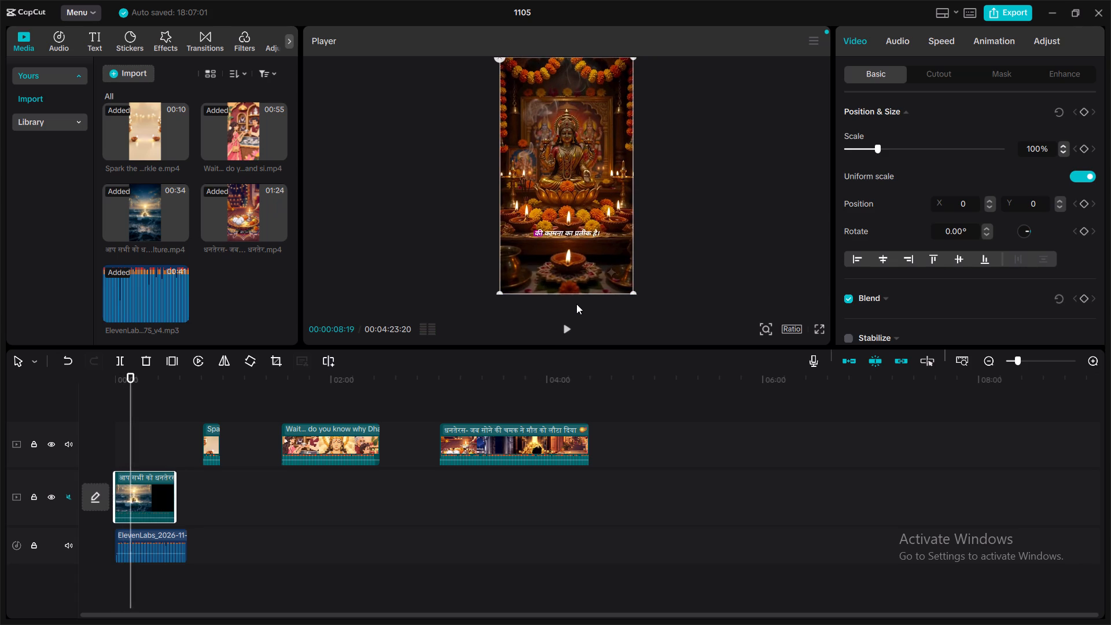
click(567, 325)
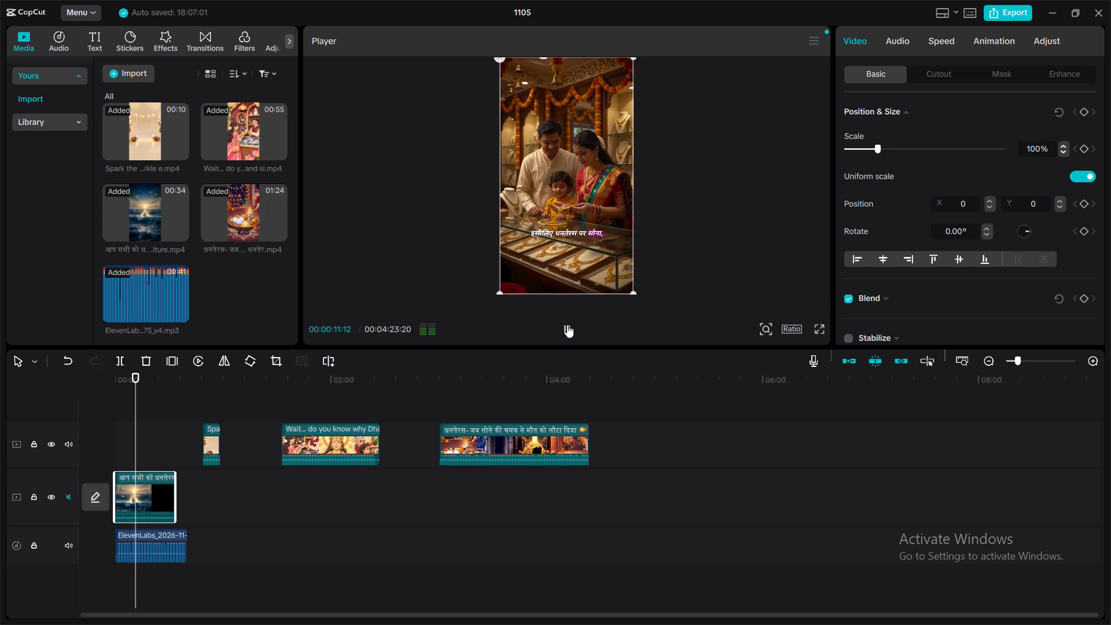
click(567, 325)
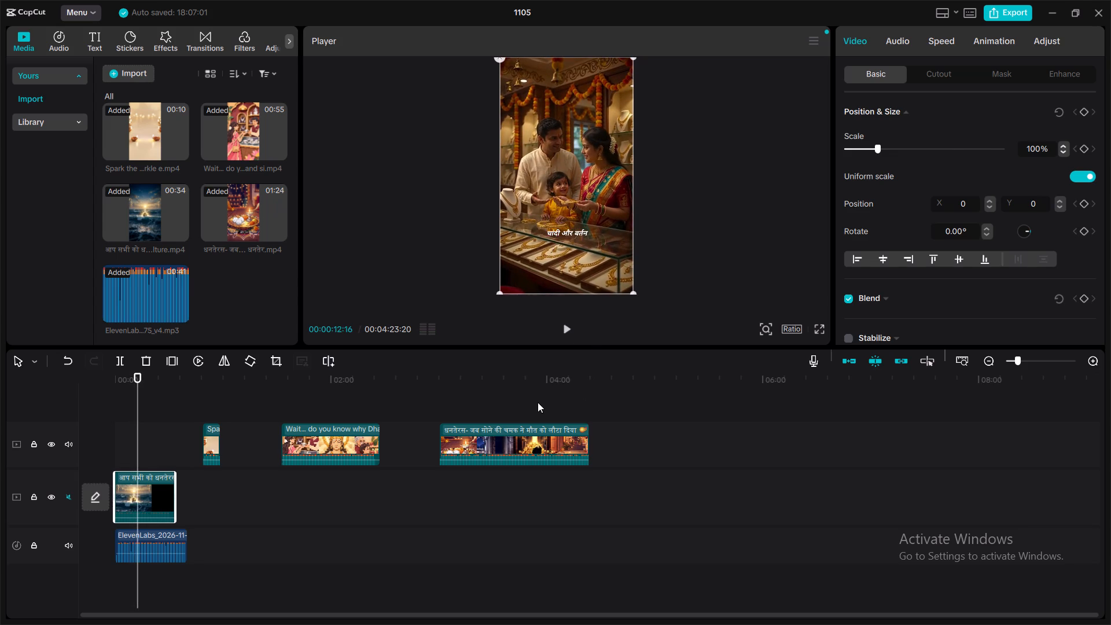
Skim the three parked upper-track clips for scenes that suit the voiceover, especially the "धनतेरस- जब सोने की चमक" clip.
click(538, 402)
drag(538, 402, 468, 402)
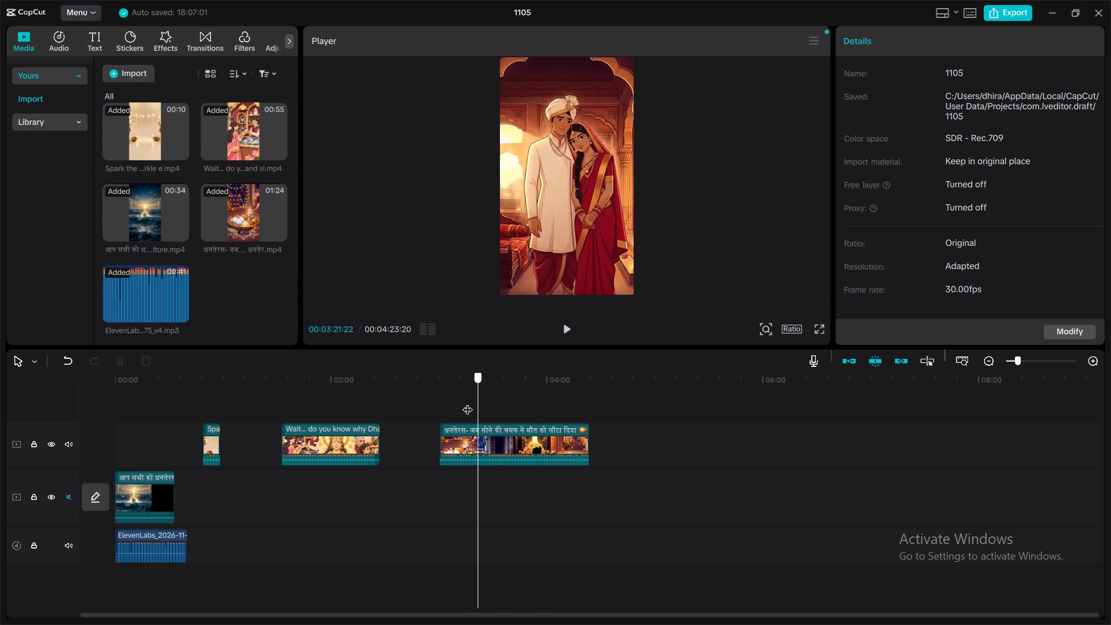
drag(468, 402, 440, 403)
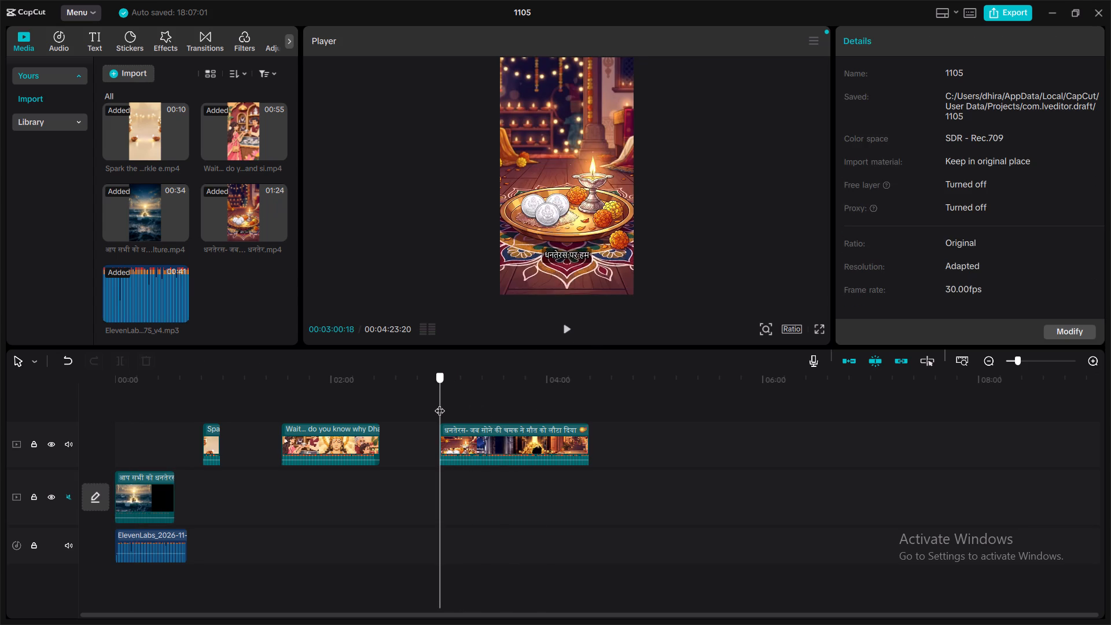
drag(440, 403, 496, 402)
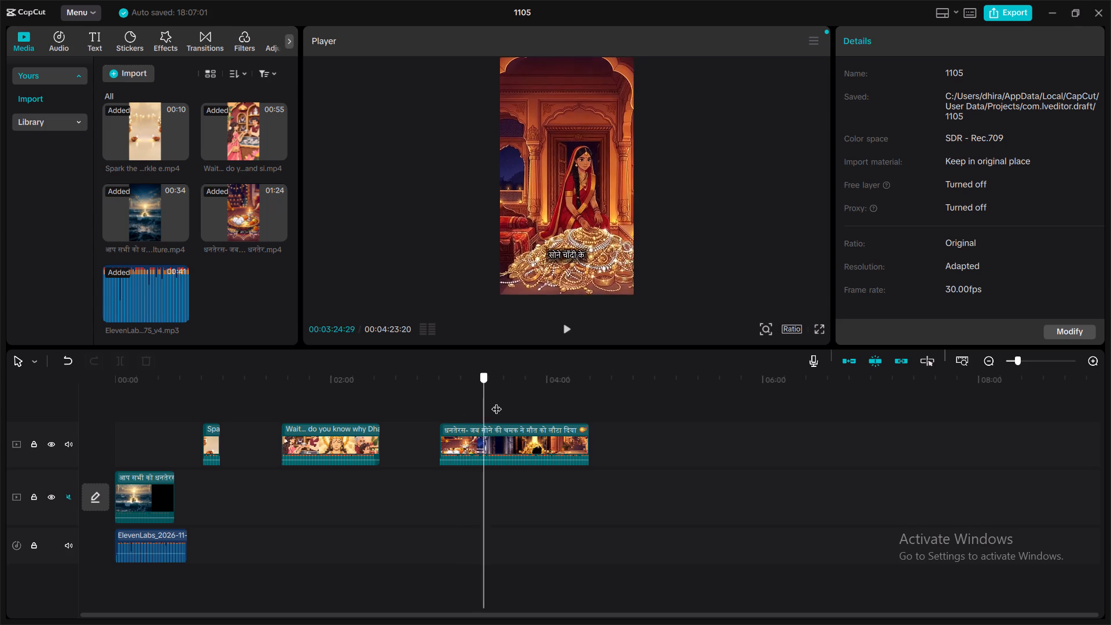
drag(496, 402, 583, 402)
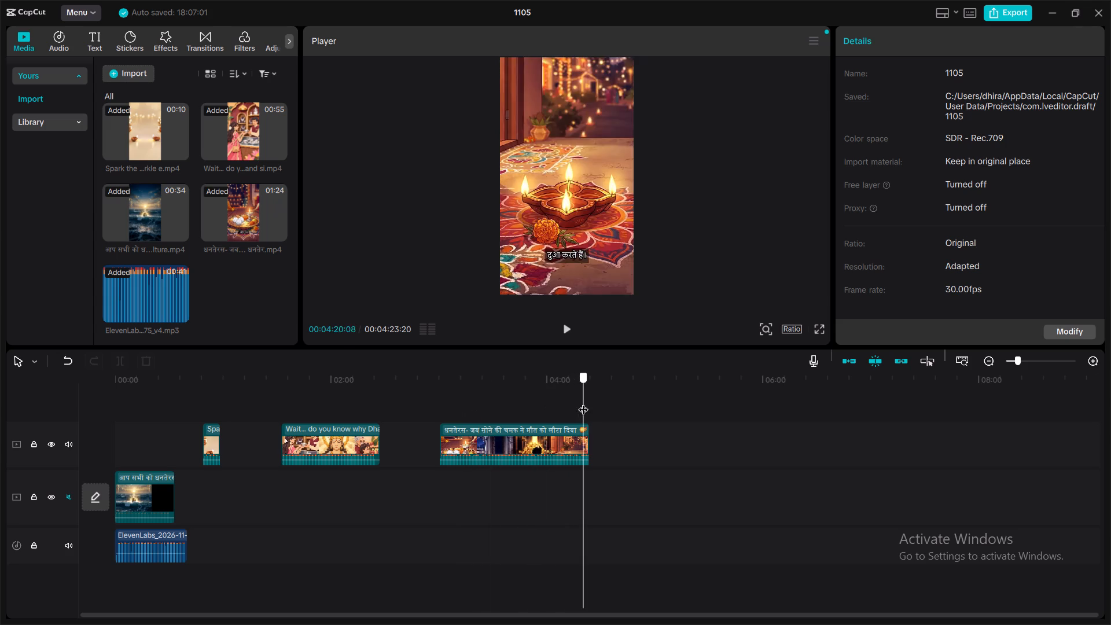
drag(583, 402, 290, 407)
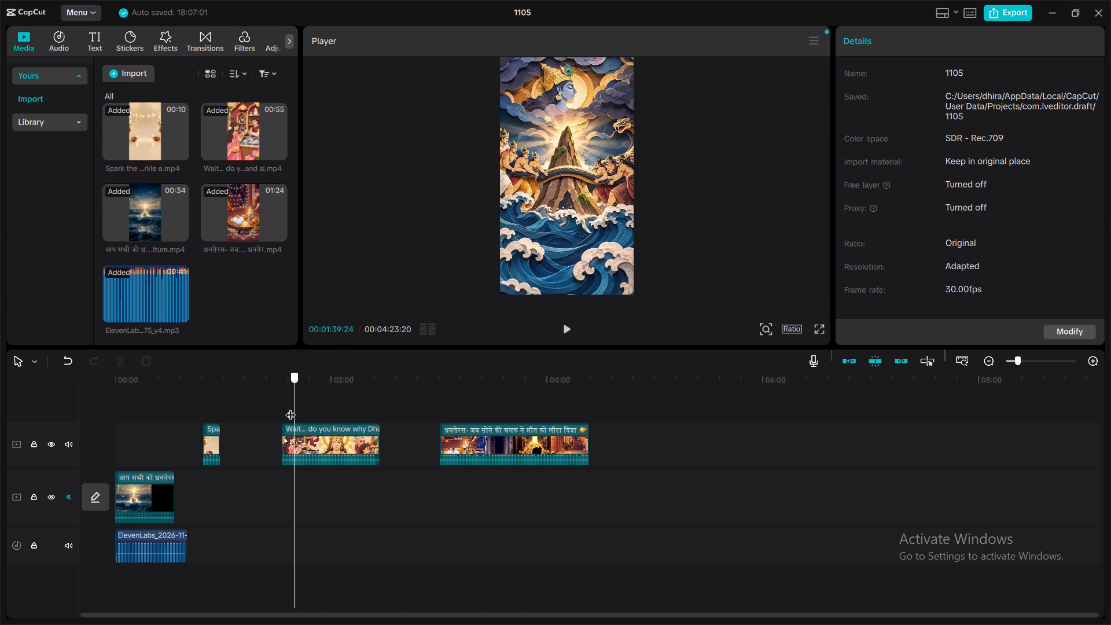
drag(290, 407, 281, 409)
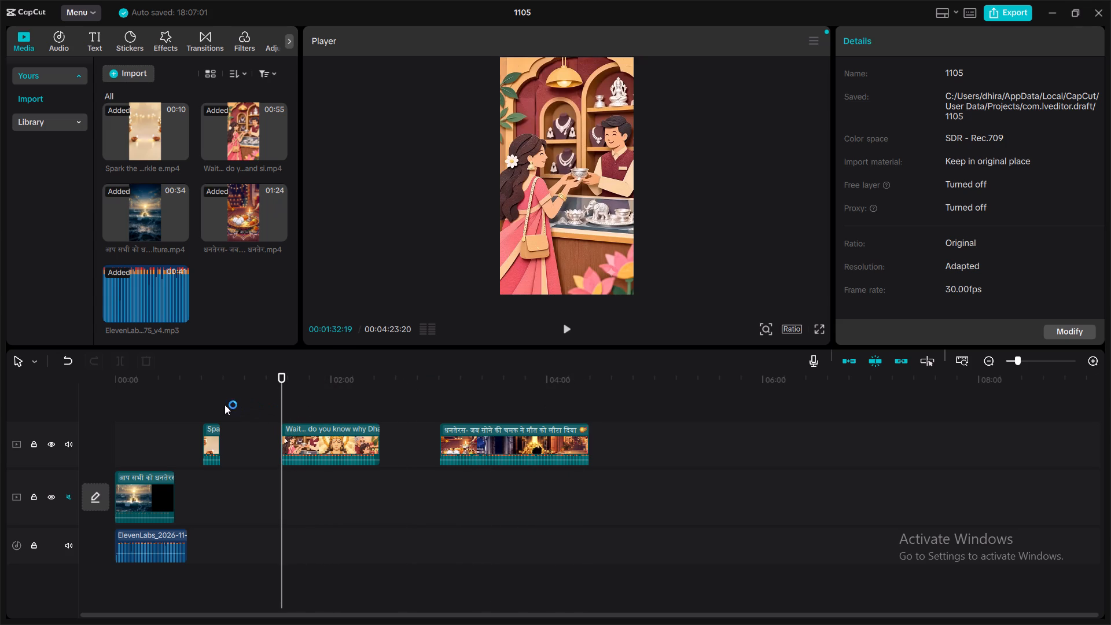
click(217, 402)
drag(217, 402, 200, 403)
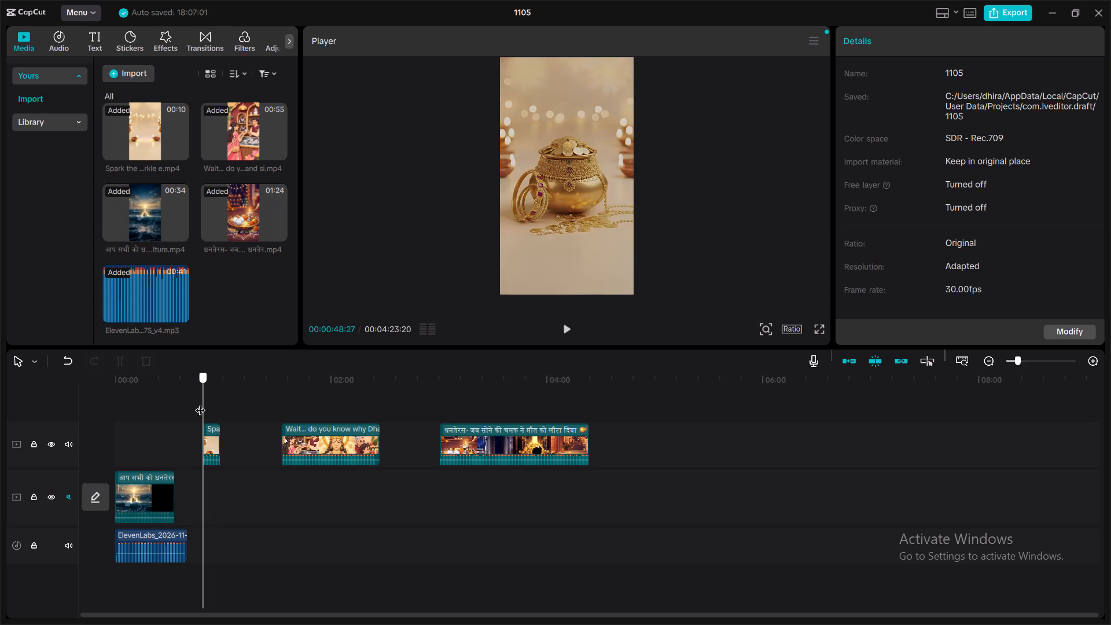
drag(200, 403, 204, 402)
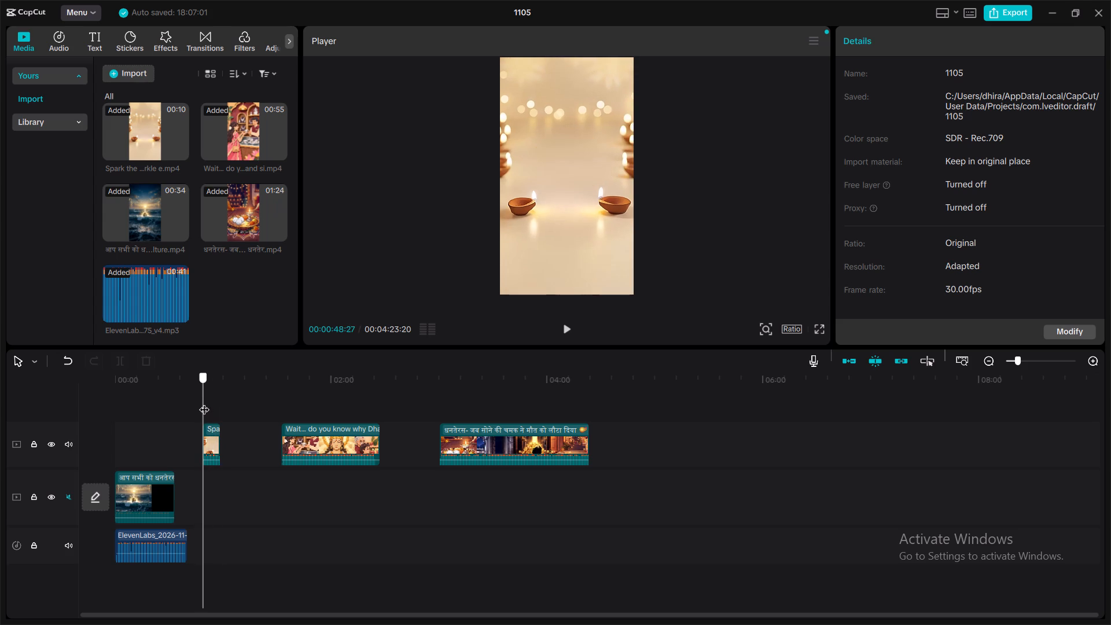
drag(204, 402, 108, 410)
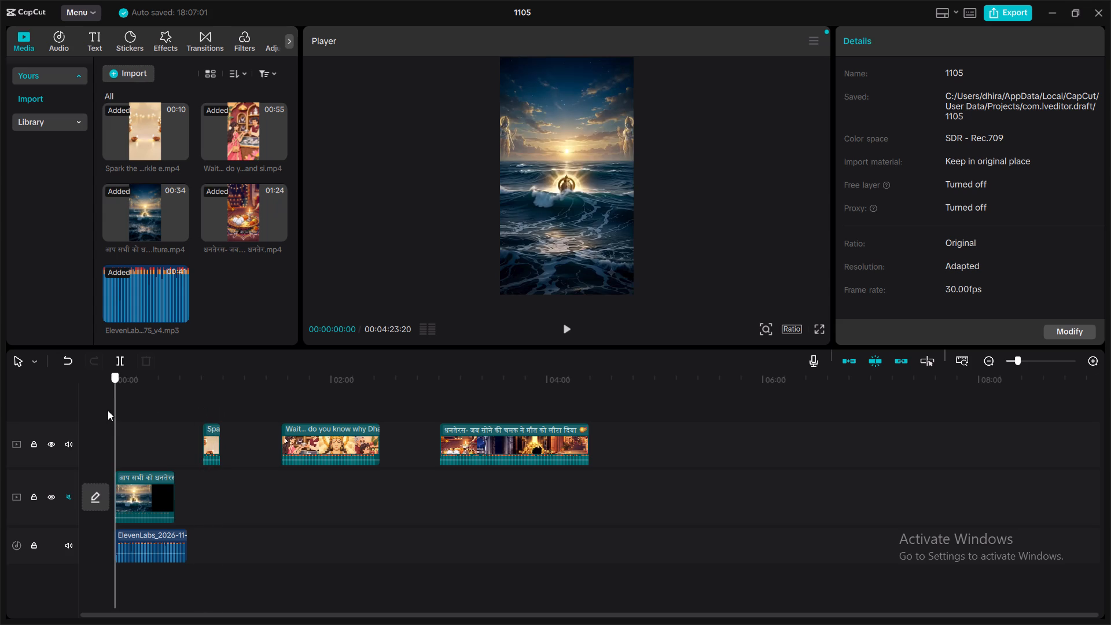
drag(108, 410, 521, 427)
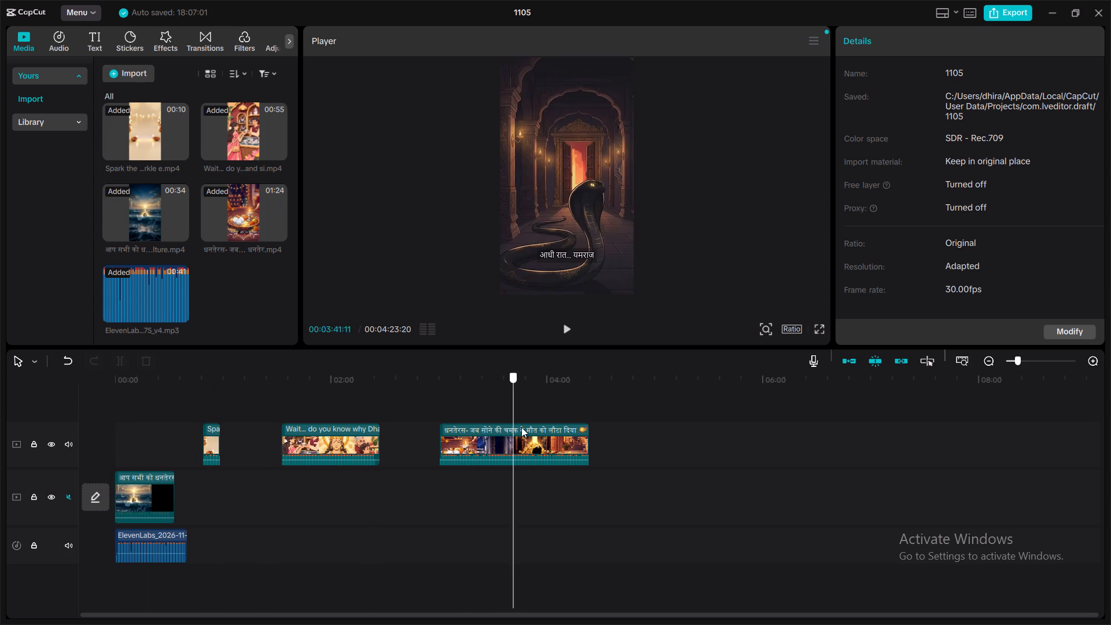
drag(521, 427, 580, 434)
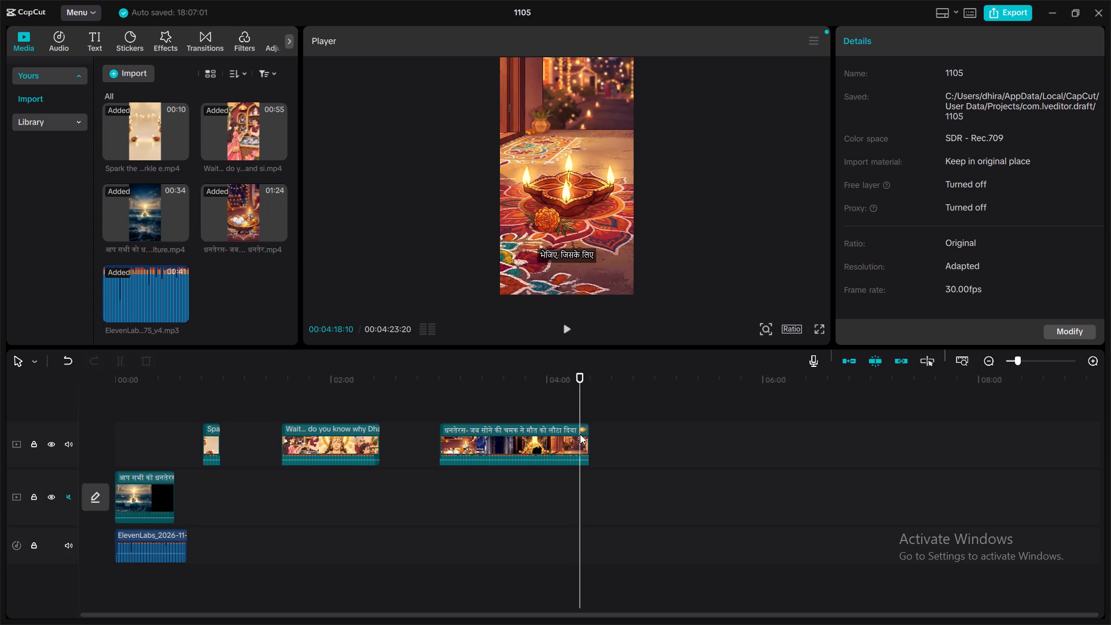
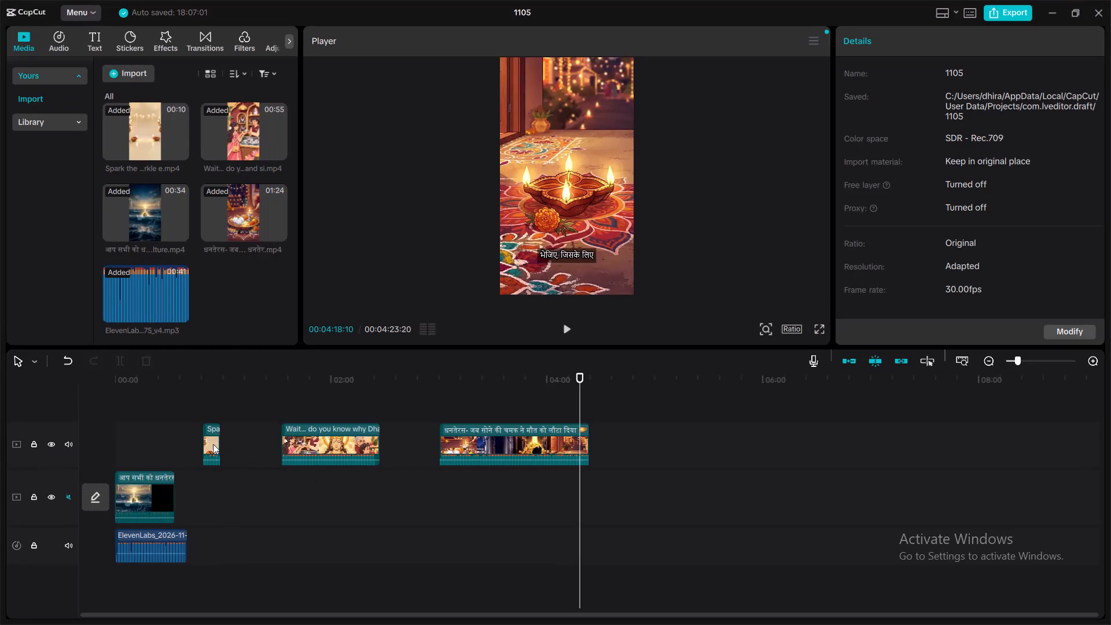
Trim about 7.5 seconds off the start of the main-track "आप सभी को धनतेरस" clip, so it opens on the golden deity-and-lamps scene.
click(153, 411)
drag(153, 411, 107, 411)
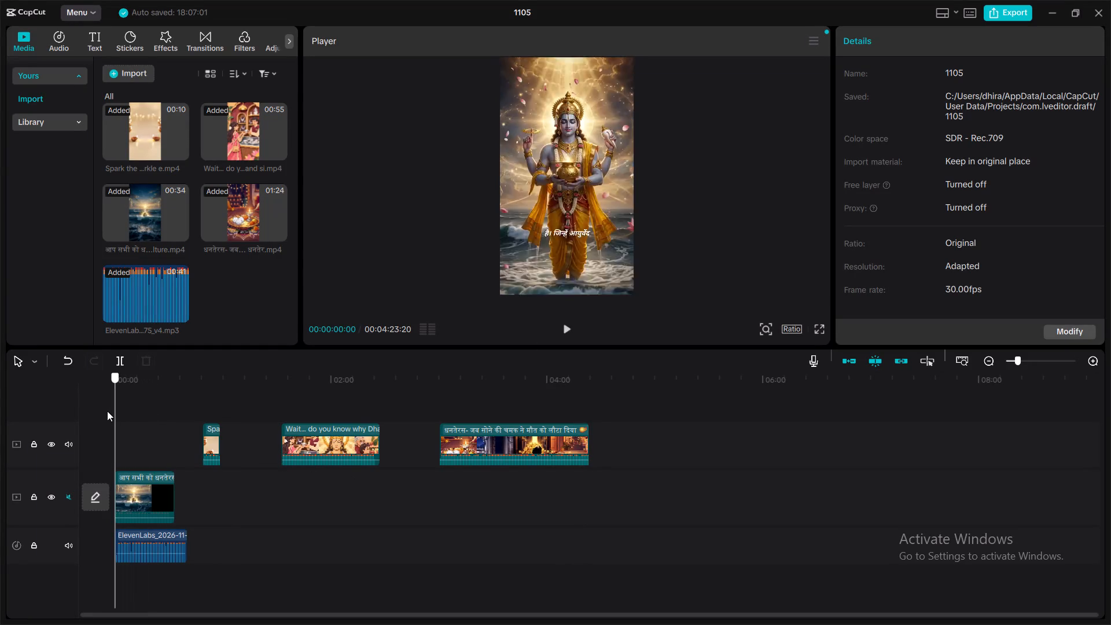
drag(107, 411, 135, 410)
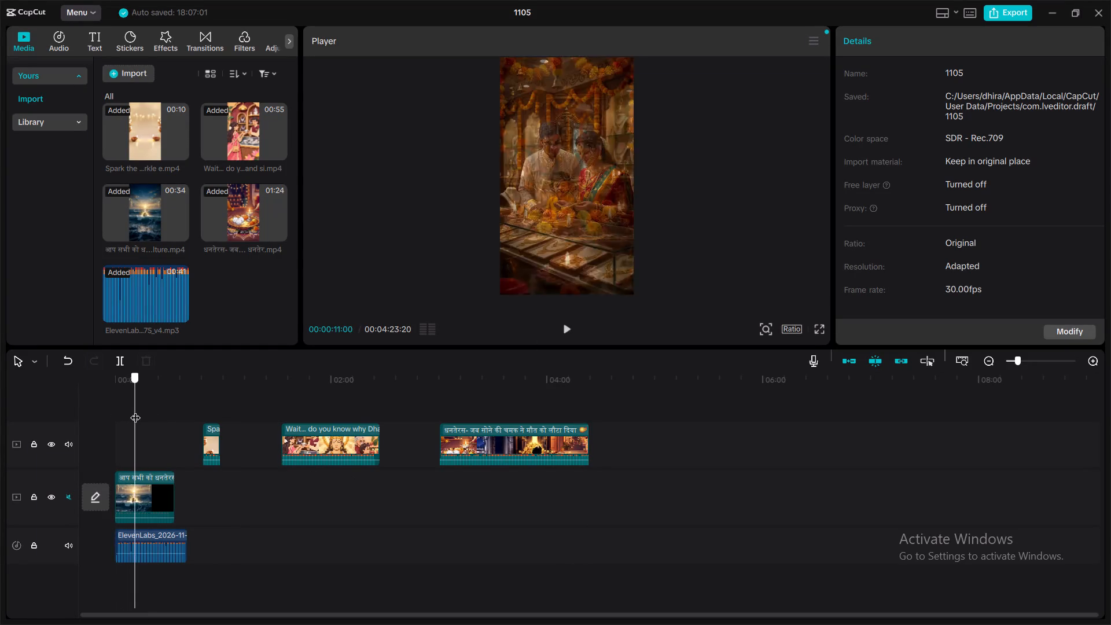
drag(135, 410, 171, 411)
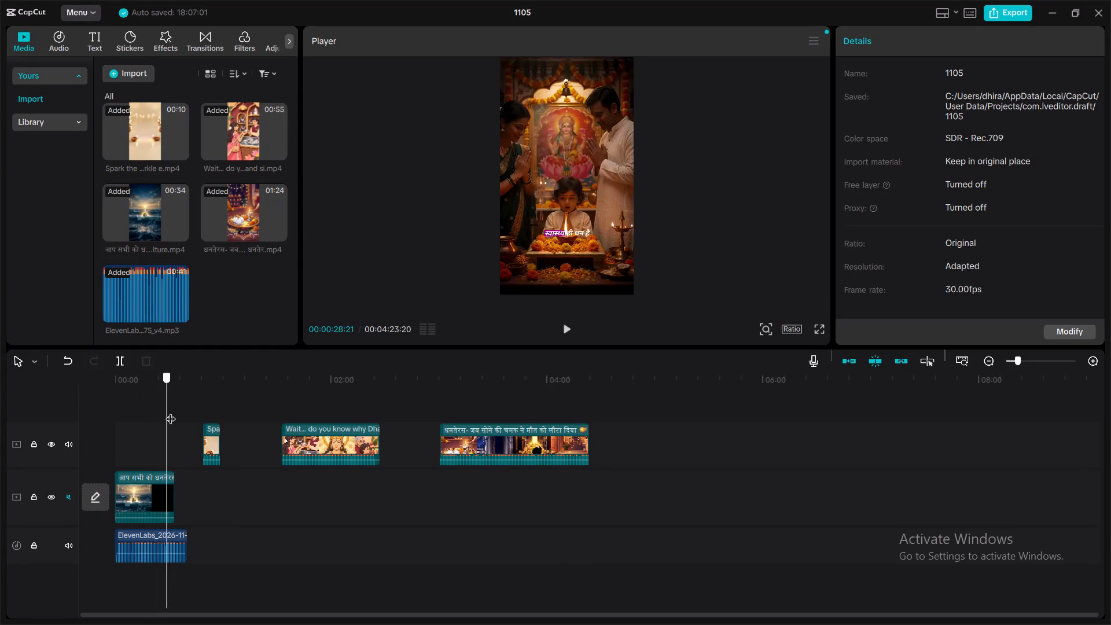
drag(171, 411, 164, 414)
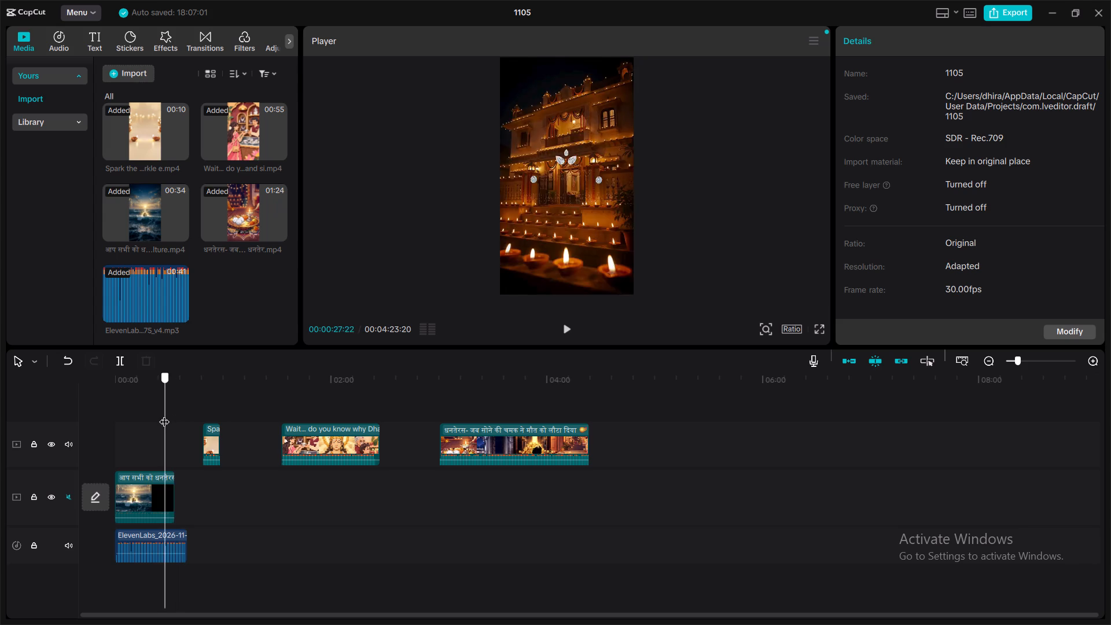
drag(164, 414, 98, 414)
scroll(142, 415, left, 1)
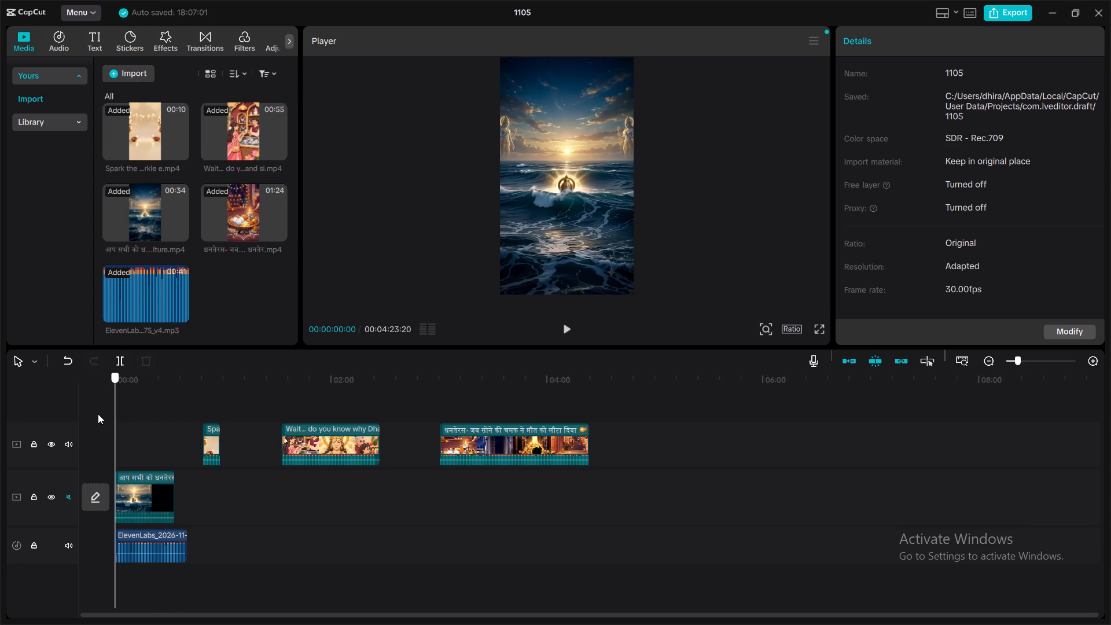
drag(98, 414, 137, 425)
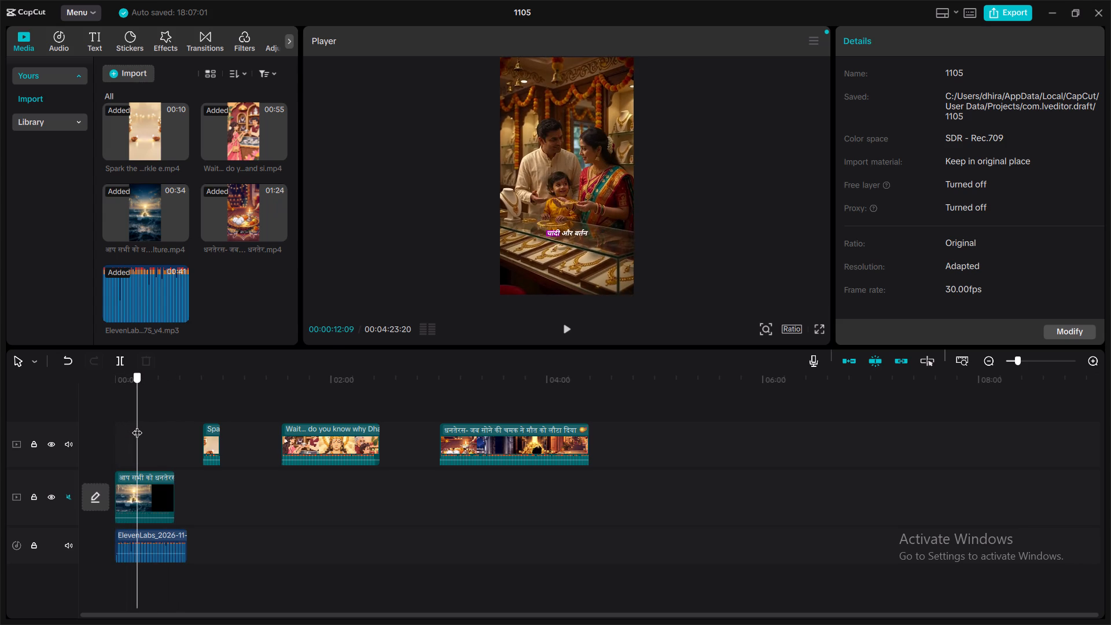
drag(137, 425, 128, 426)
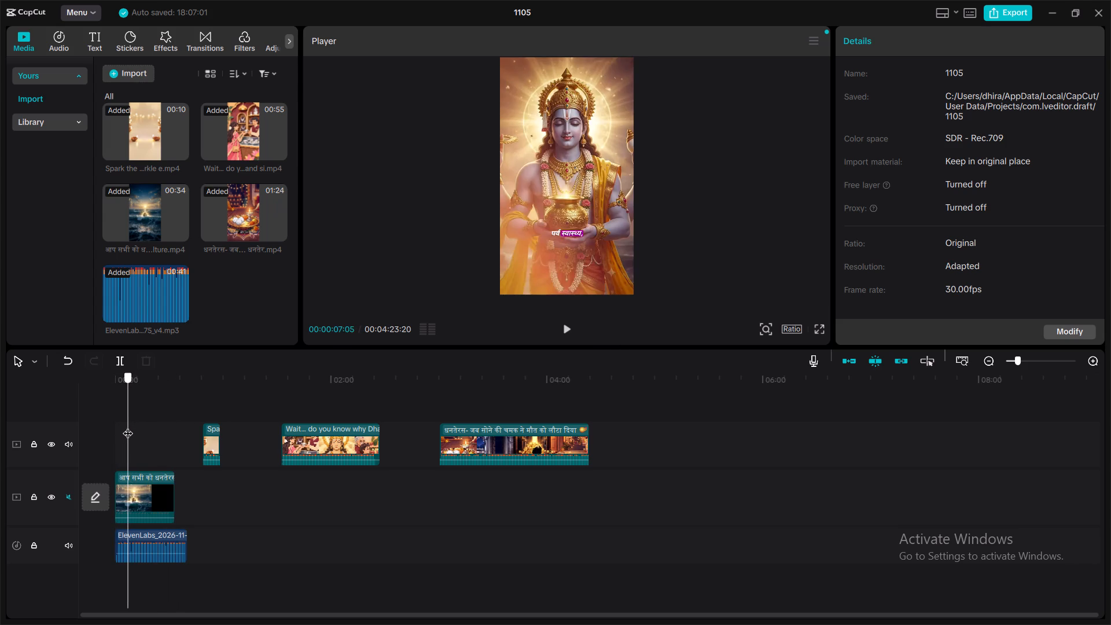
drag(128, 426, 127, 426)
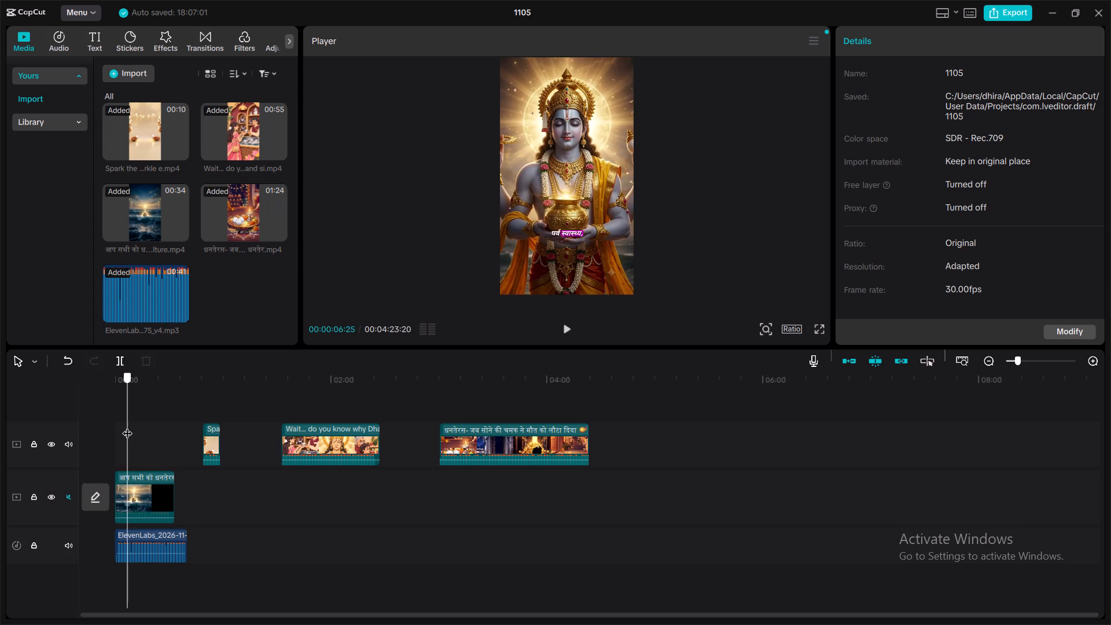
drag(127, 426, 128, 426)
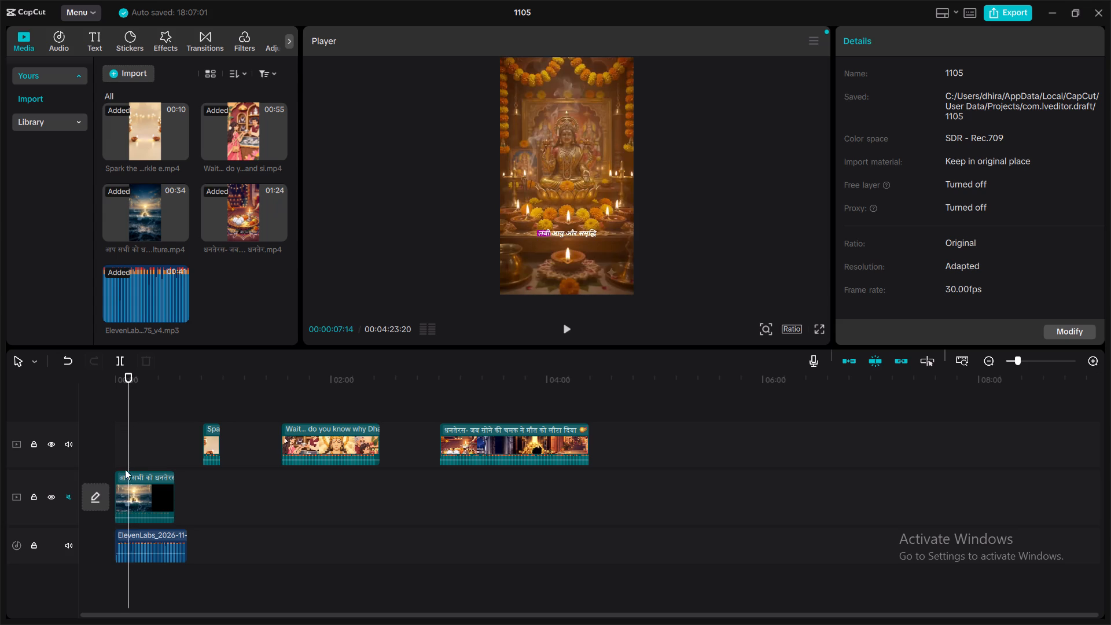
drag(116, 475, 131, 477)
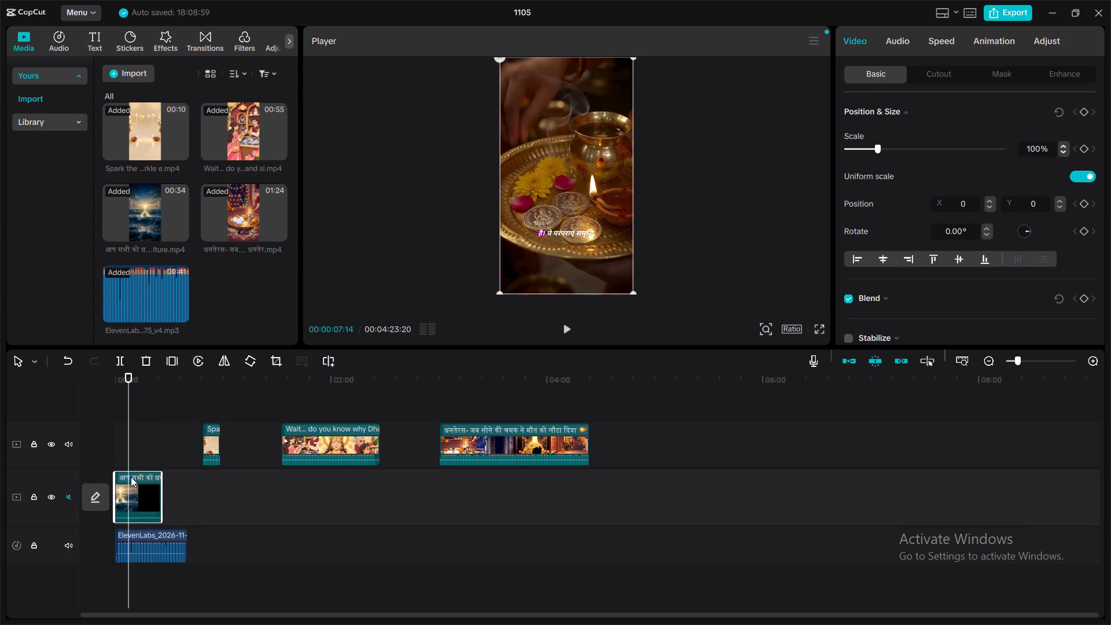
Play the trimmed main-track clip with the voiceover from the start and stop at the cut point, 00:00:08:13.
drag(127, 447, 111, 446)
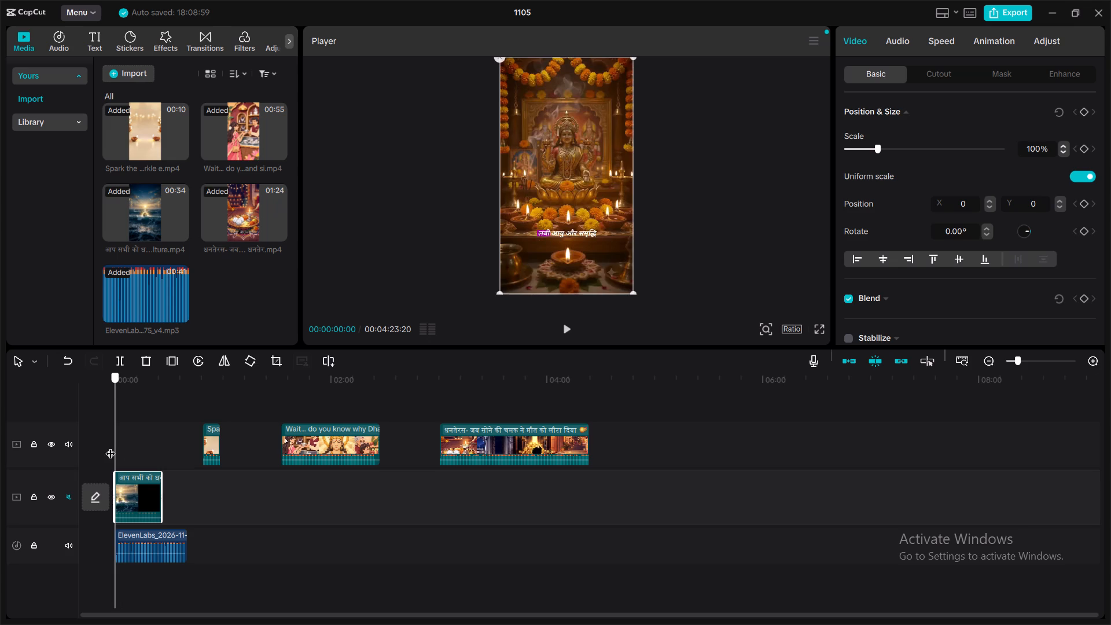
click(568, 325)
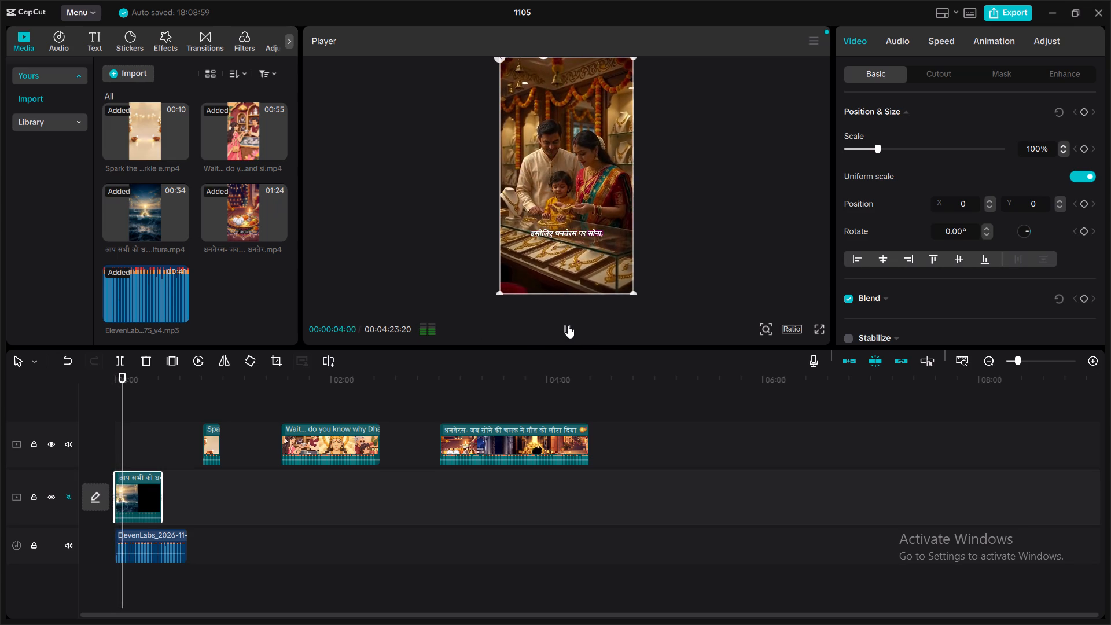
click(568, 325)
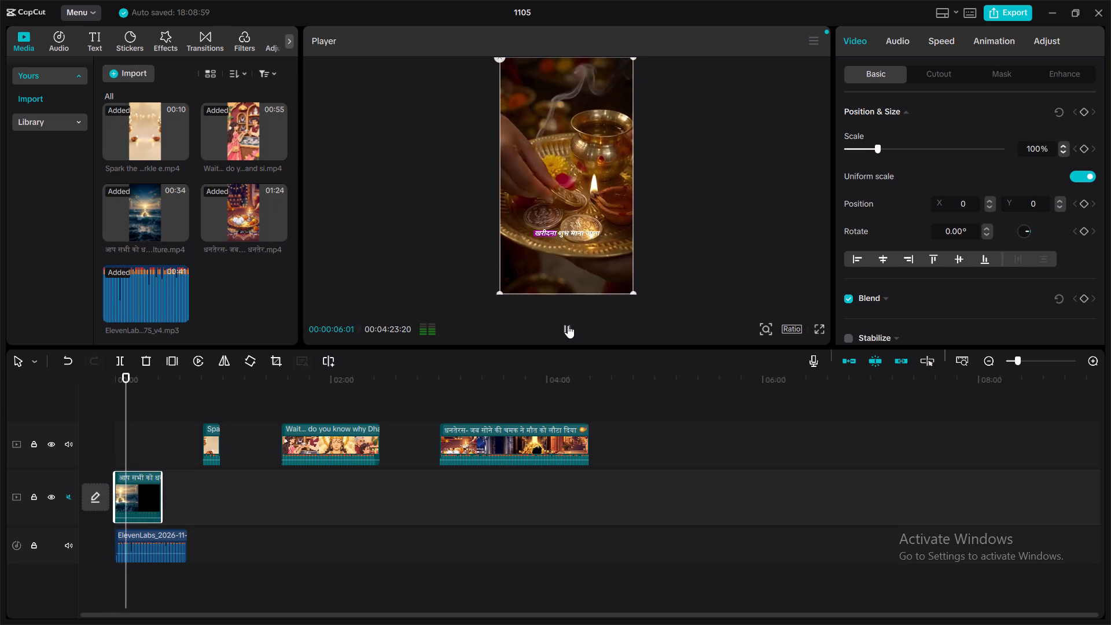
click(568, 325)
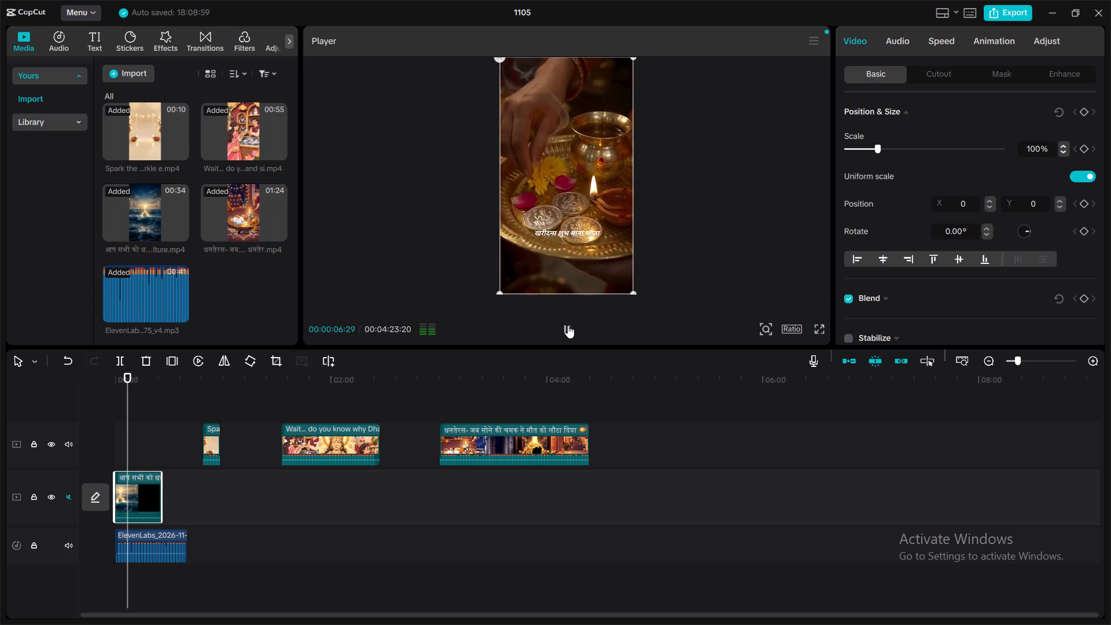
click(568, 325)
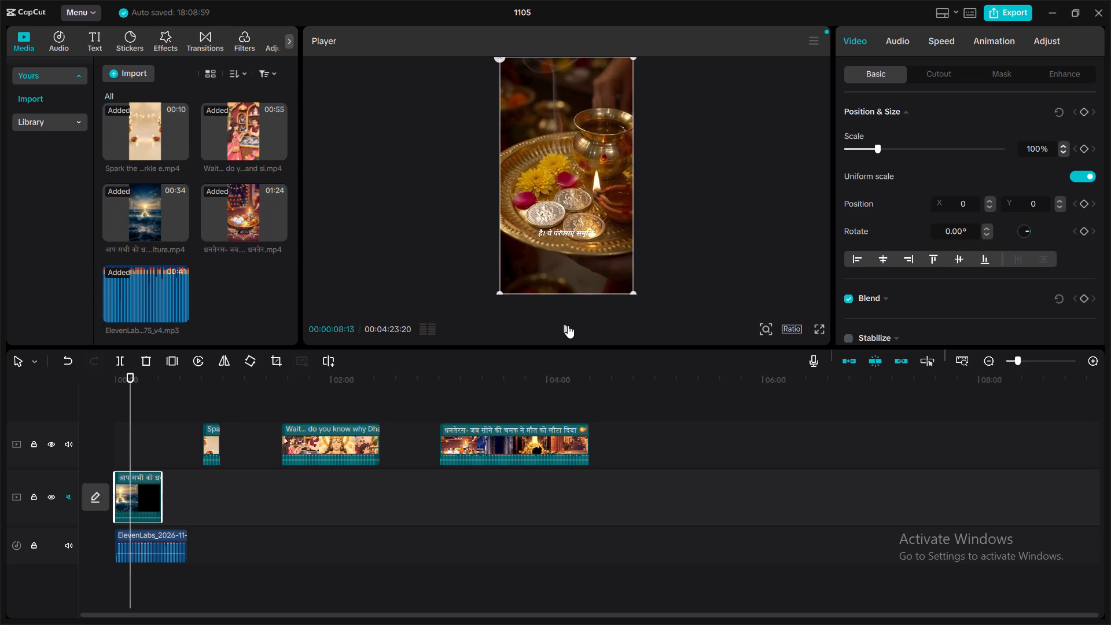
click(568, 325)
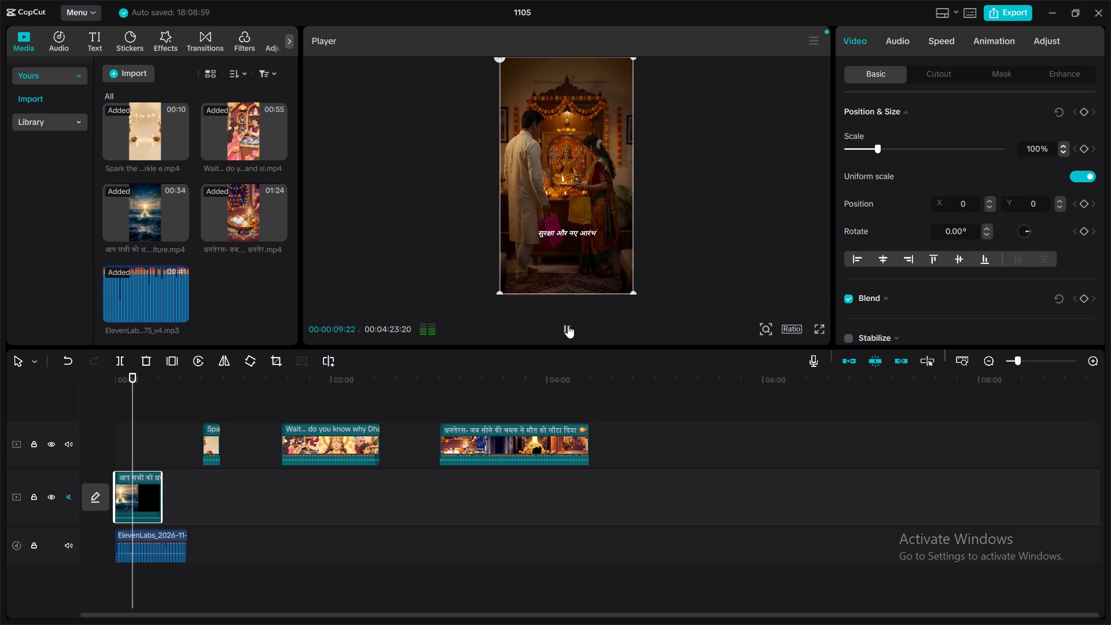
click(568, 325)
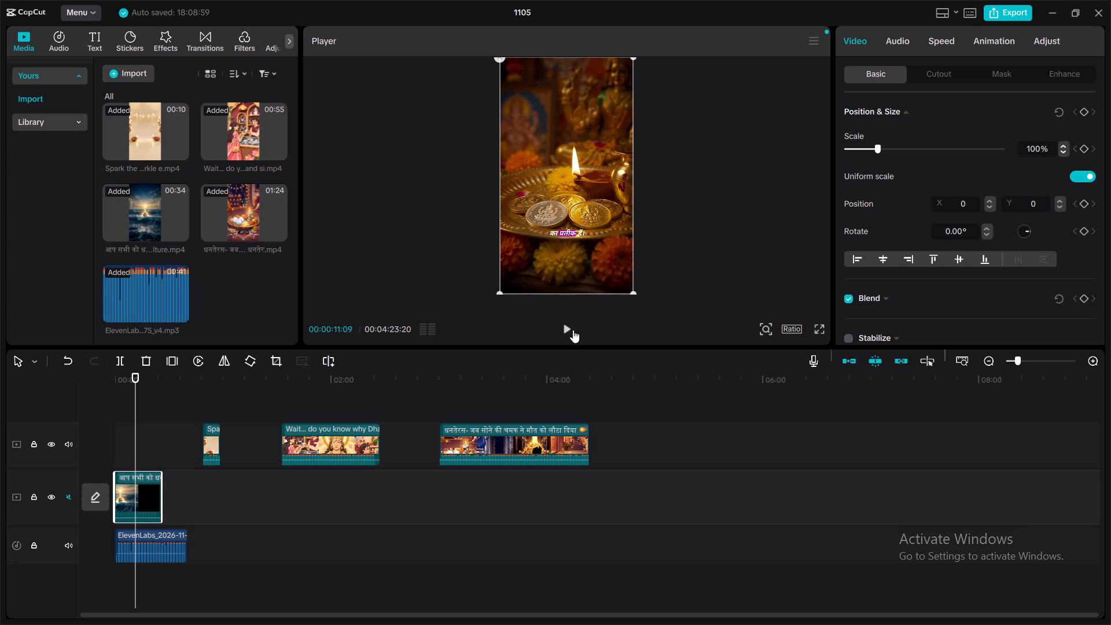
click(563, 322)
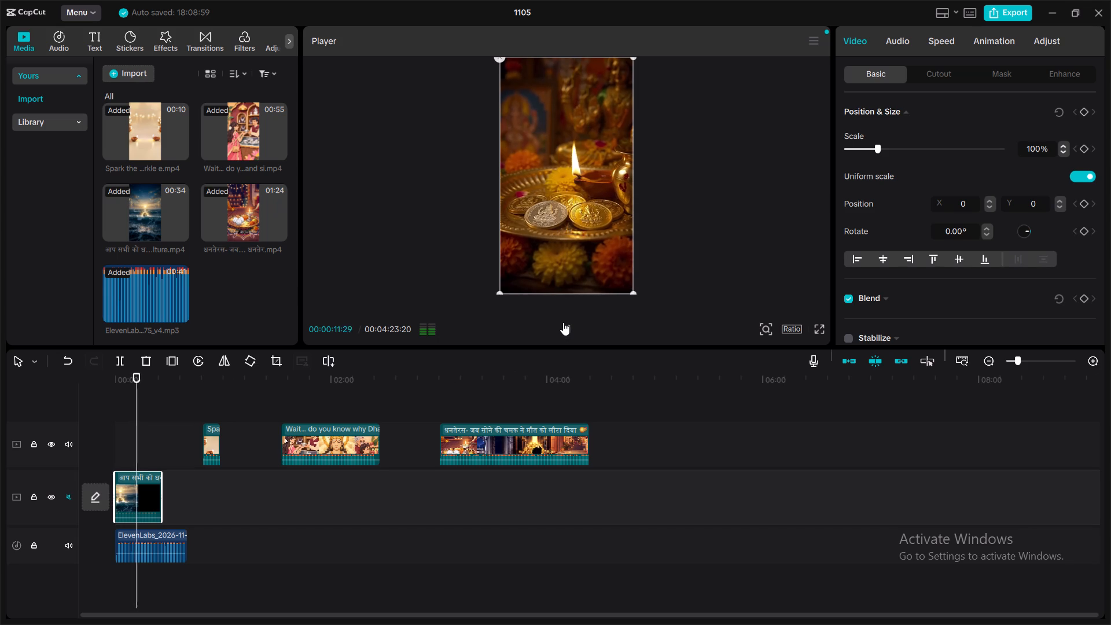
click(563, 322)
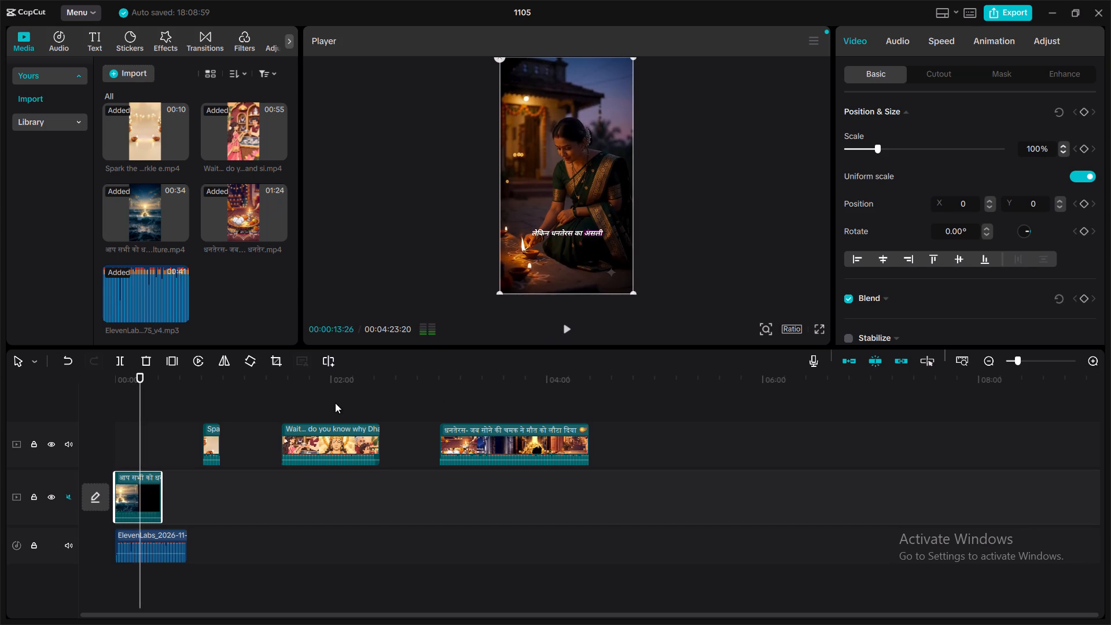
drag(138, 376, 127, 377)
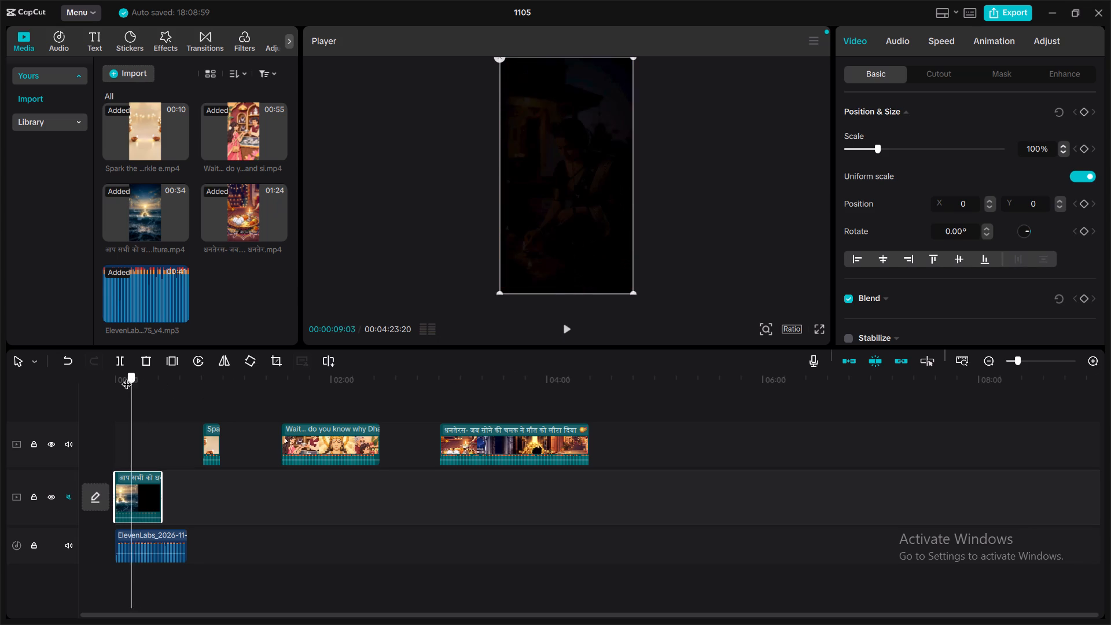
drag(127, 377, 124, 377)
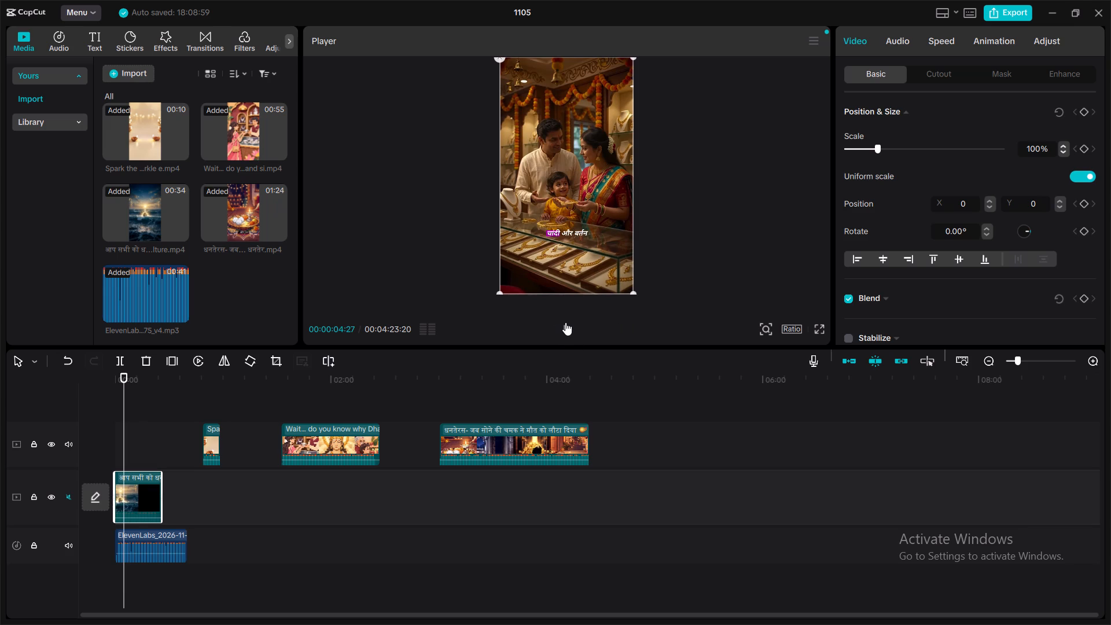
click(565, 322)
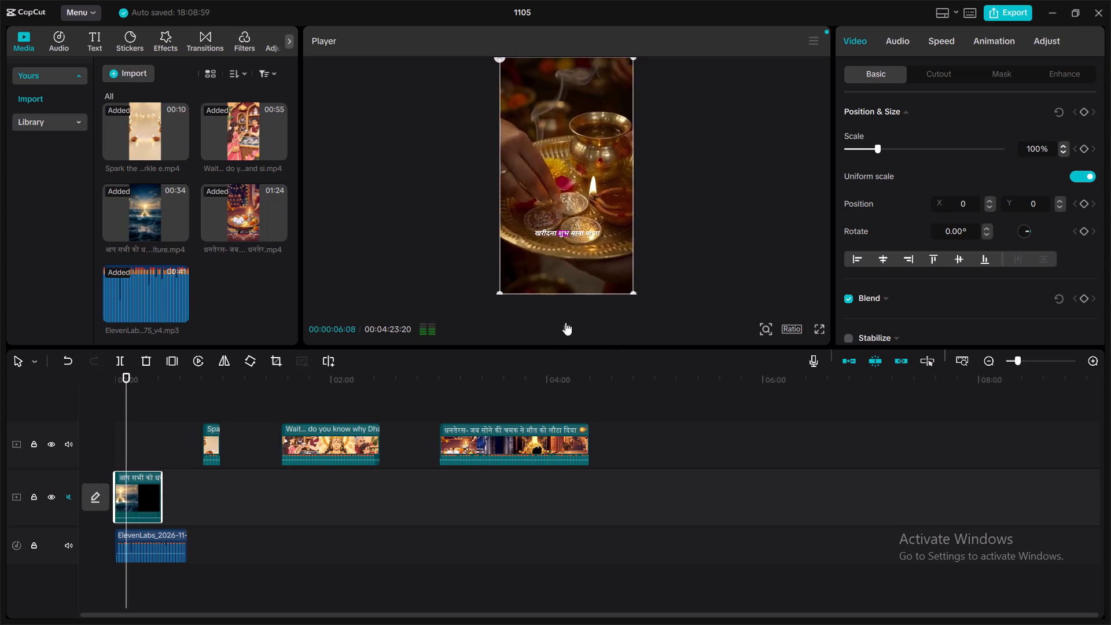
click(565, 322)
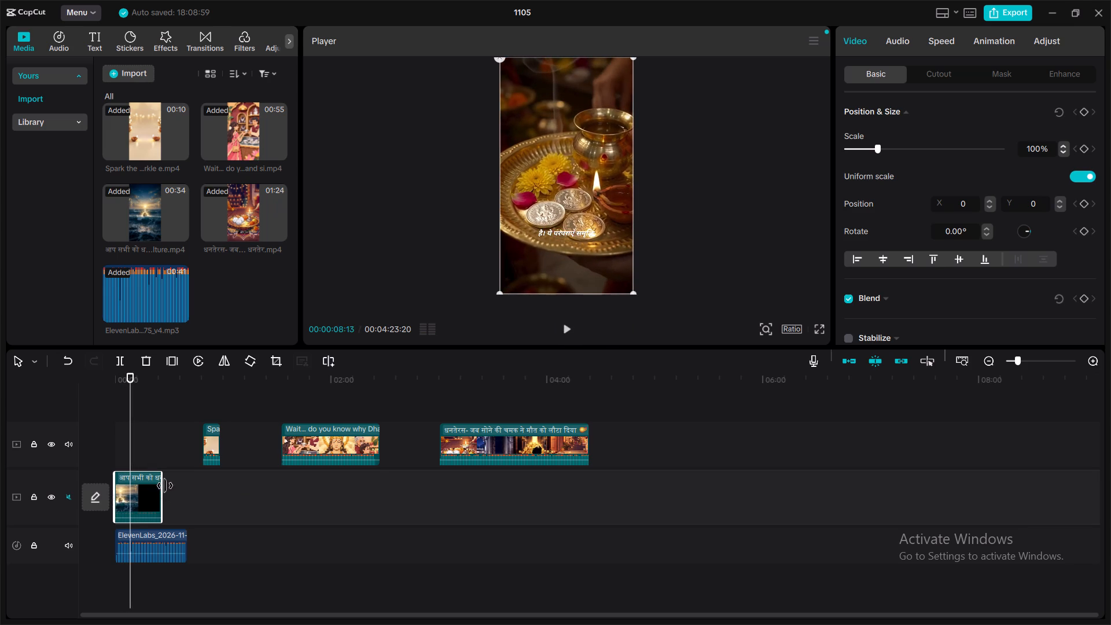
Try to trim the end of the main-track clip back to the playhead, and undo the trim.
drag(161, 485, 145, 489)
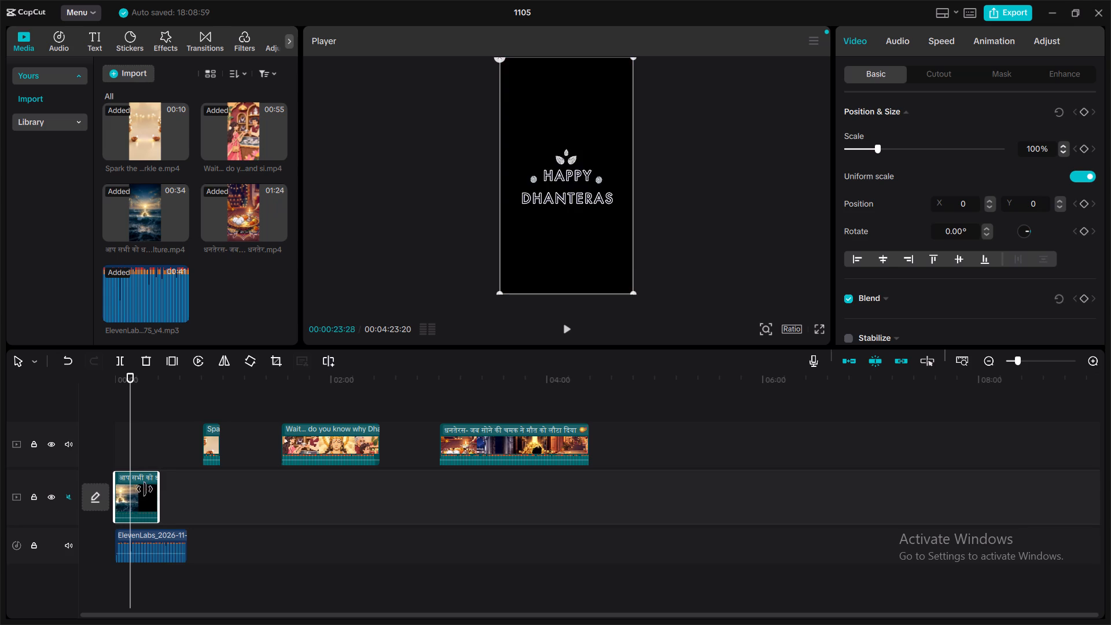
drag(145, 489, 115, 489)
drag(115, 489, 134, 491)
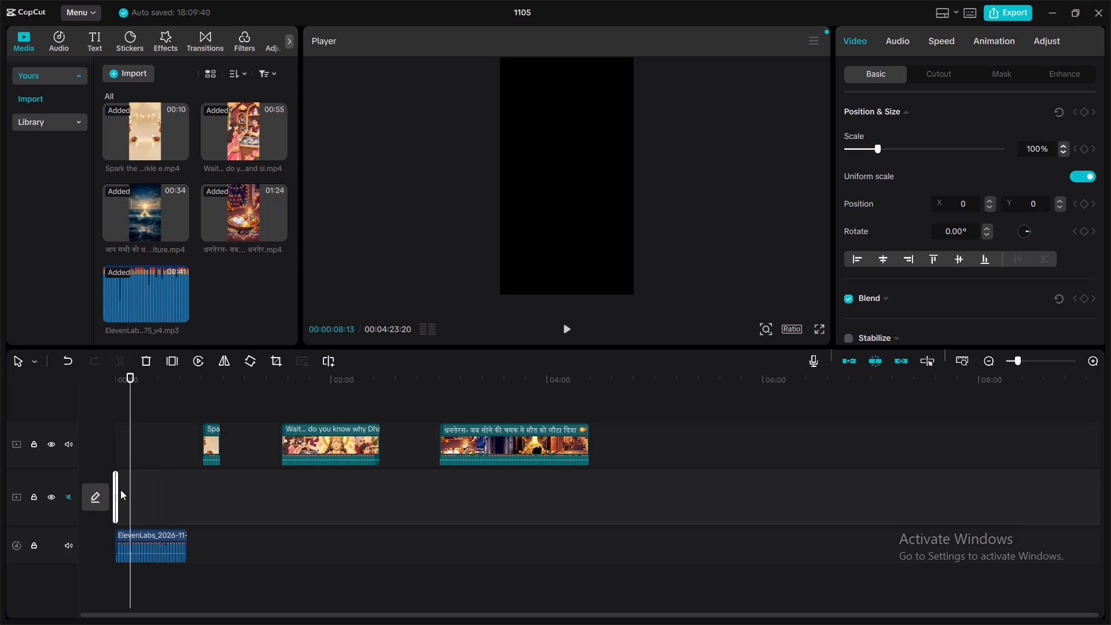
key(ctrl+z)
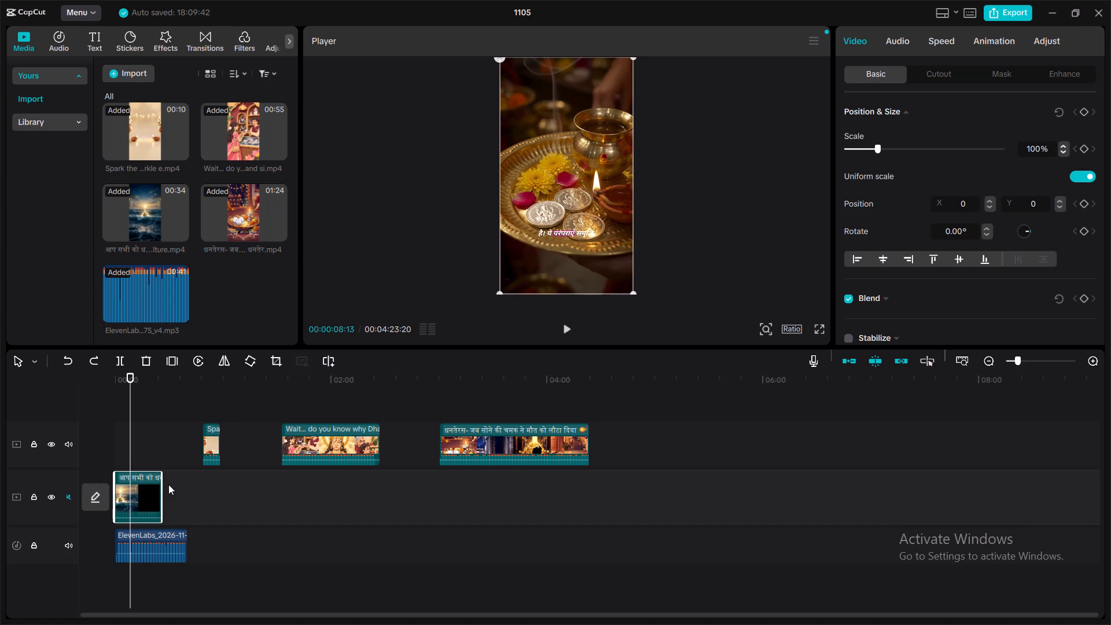
Trim the end of the main-track "आप सभी को धनतेरस" clip to the playhead at 00:00:08:13.
drag(160, 488, 136, 489)
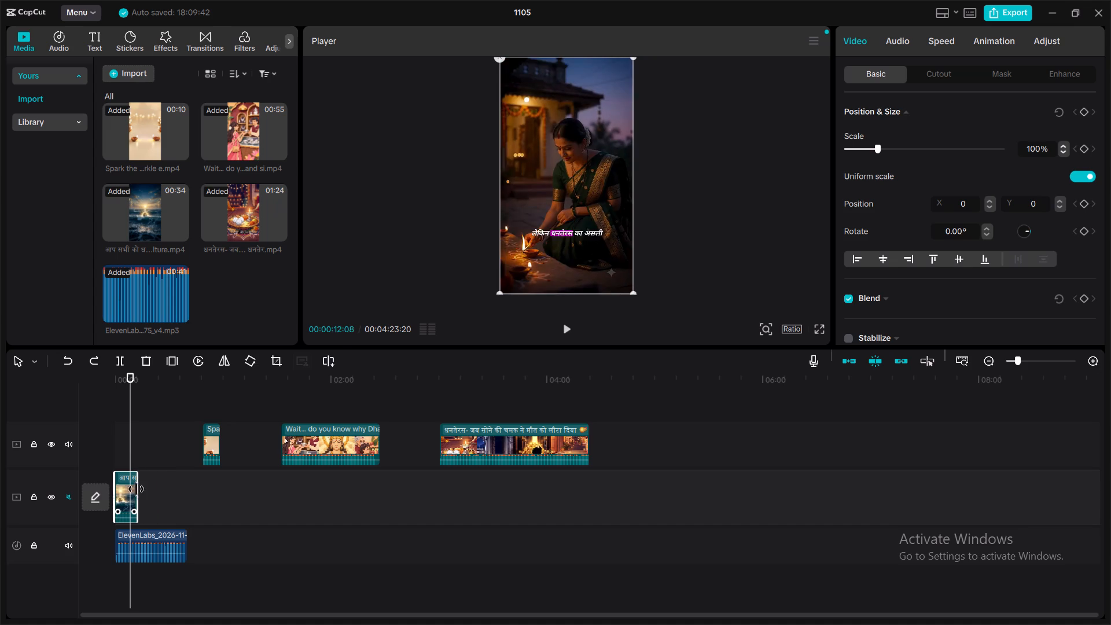
drag(136, 489, 131, 491)
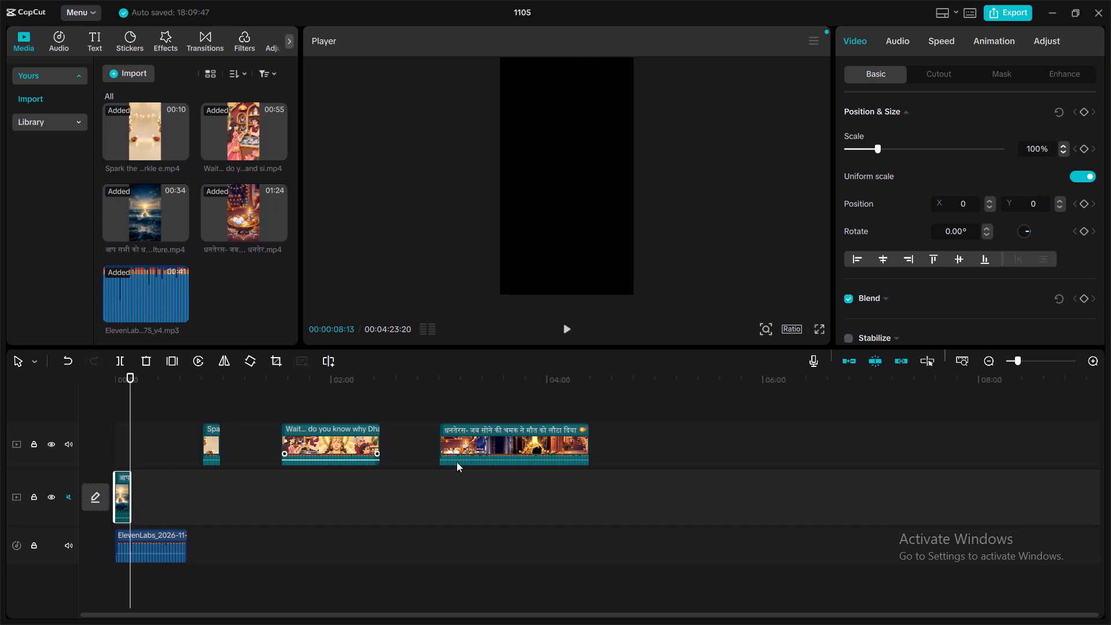
Scrub through the source clips on the upper track and the main-track opening to look for a scene for the next voiceover line.
click(456, 400)
drag(456, 400, 443, 401)
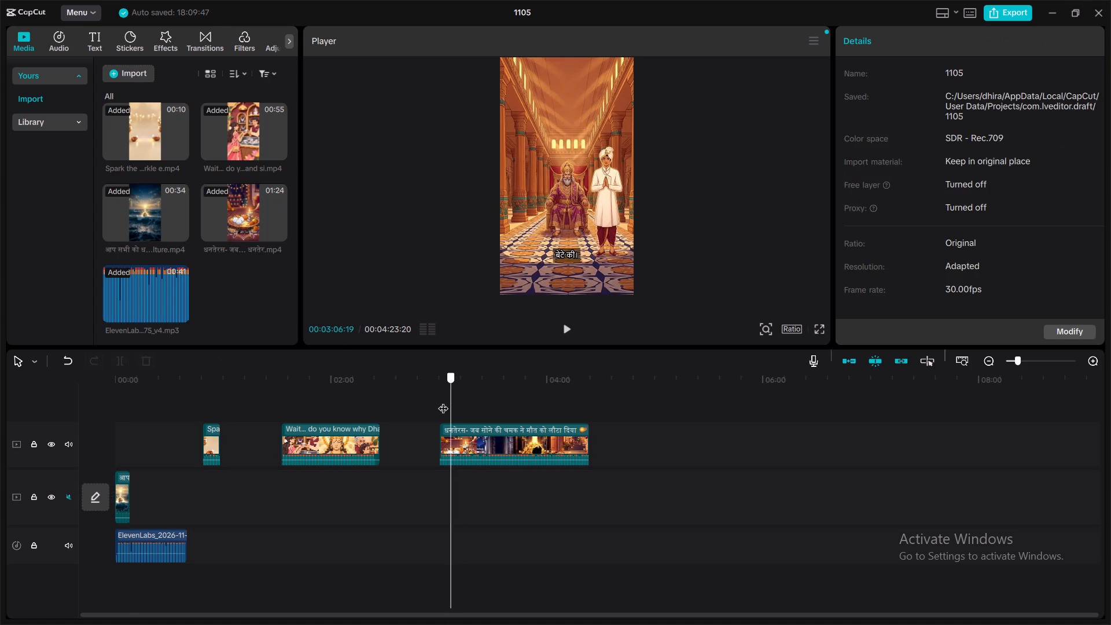
drag(443, 401, 516, 407)
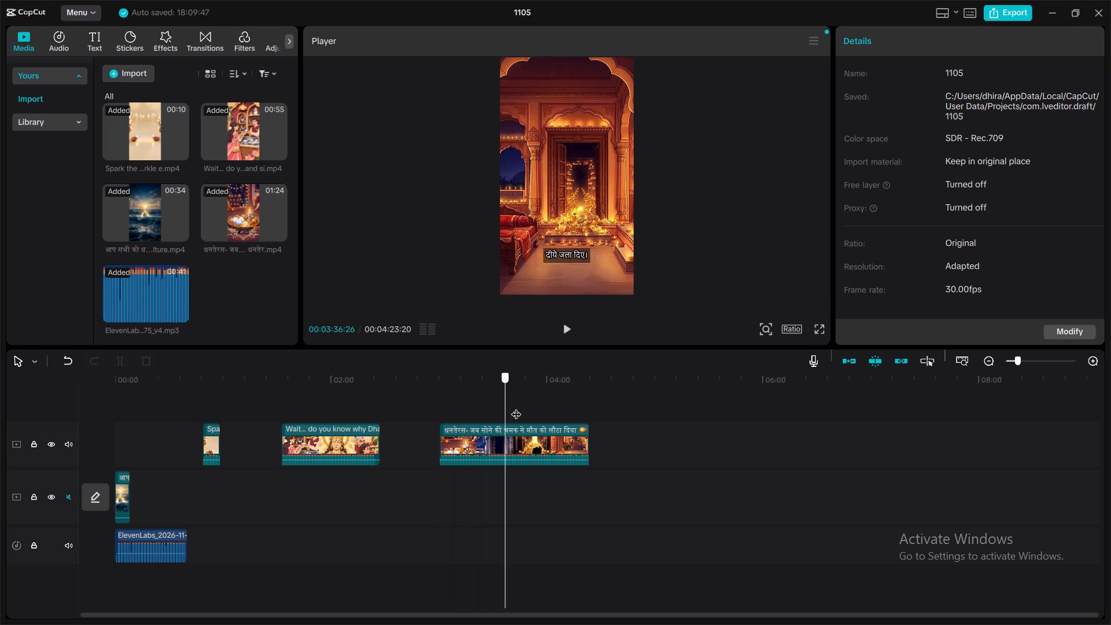
drag(516, 407, 569, 424)
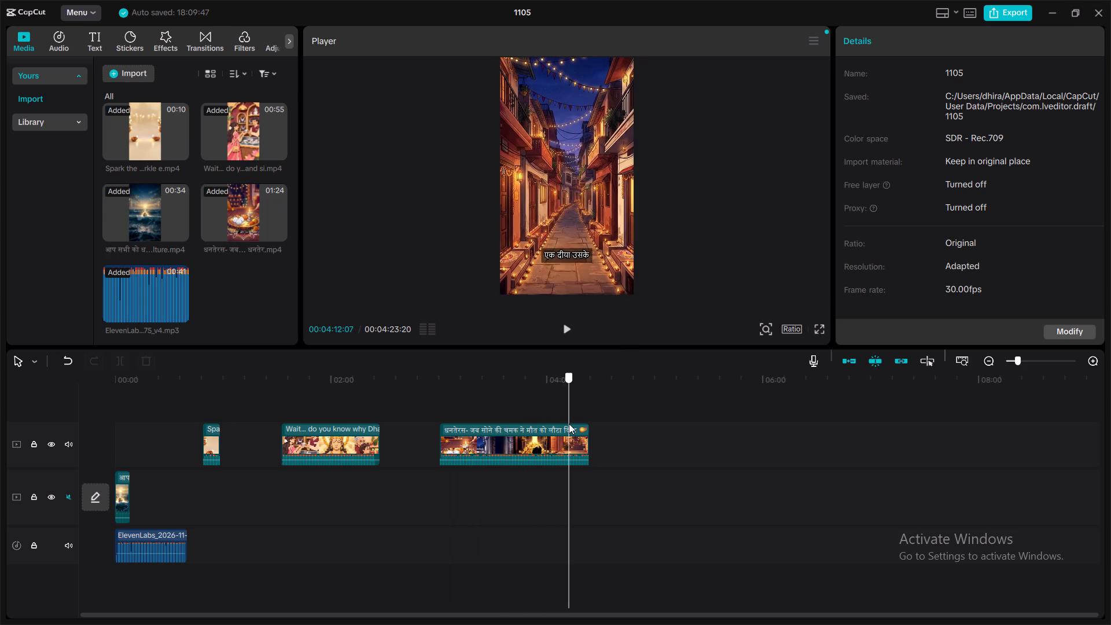
drag(569, 424, 391, 435)
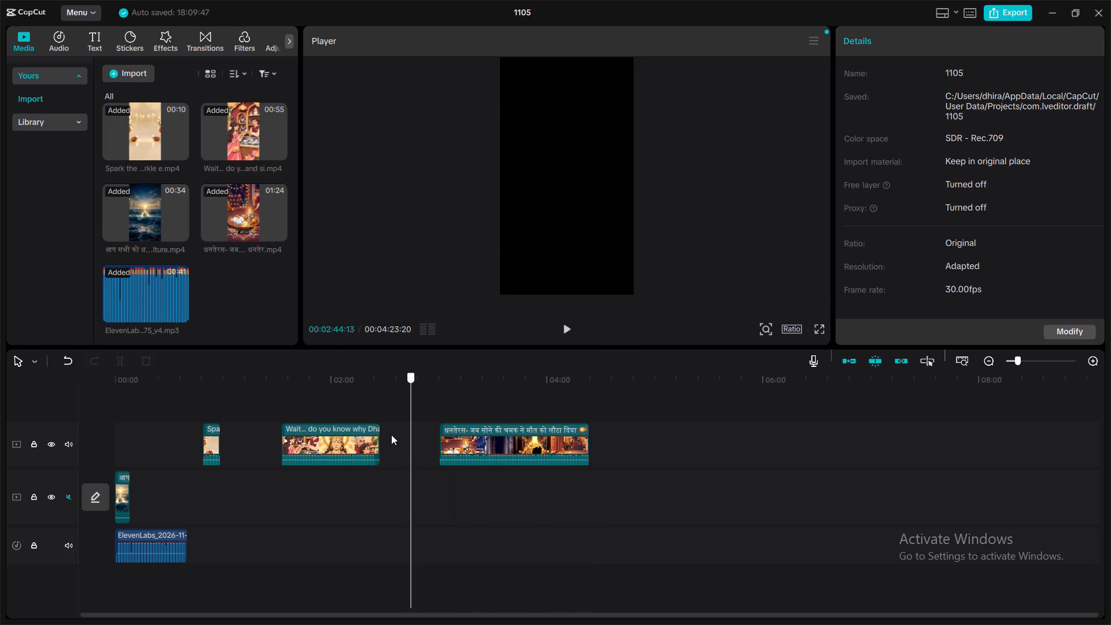
drag(391, 435, 301, 428)
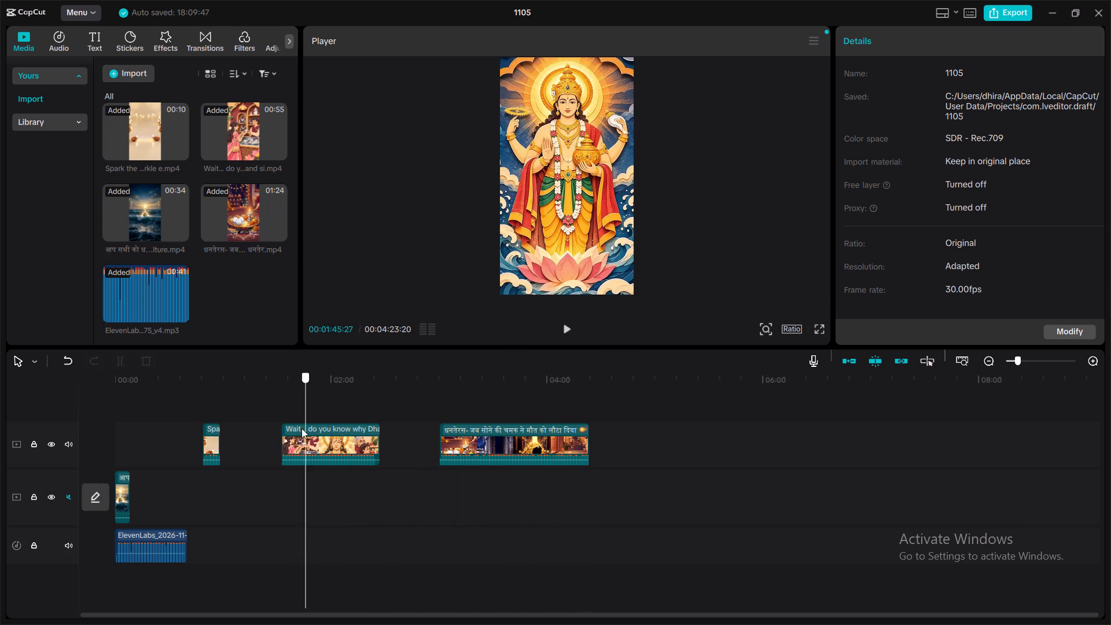
drag(301, 428, 319, 418)
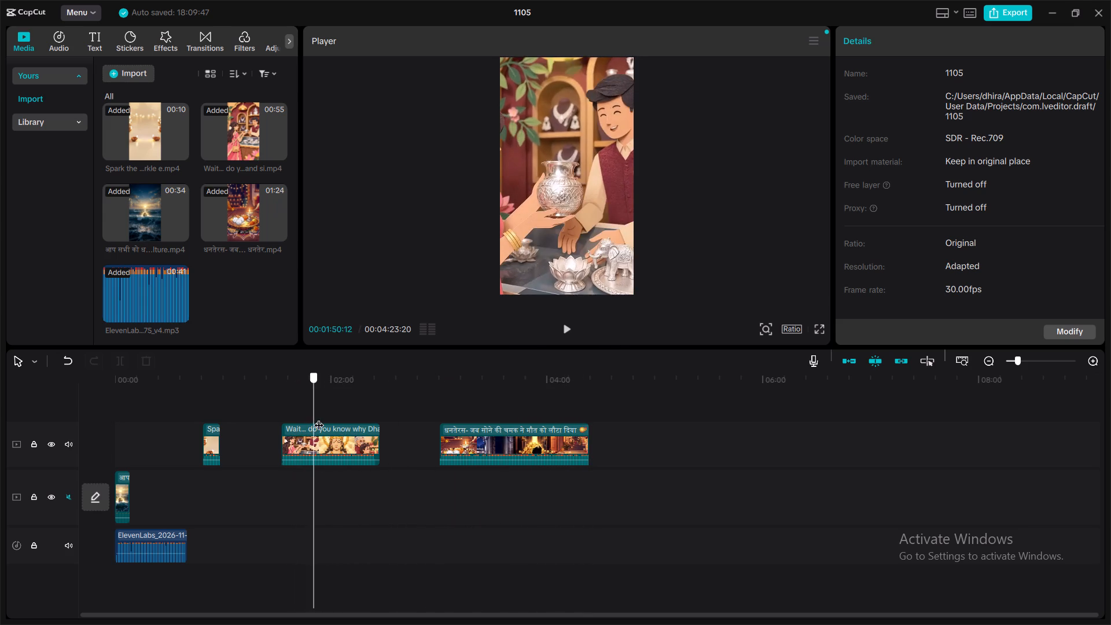
drag(319, 418, 273, 411)
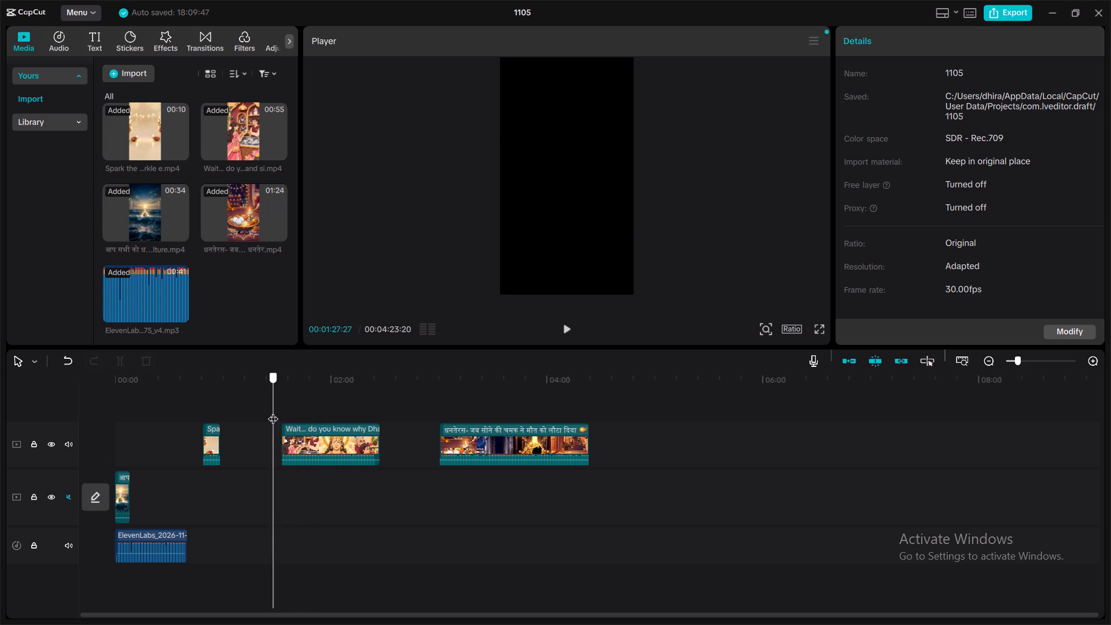
drag(273, 411, 303, 406)
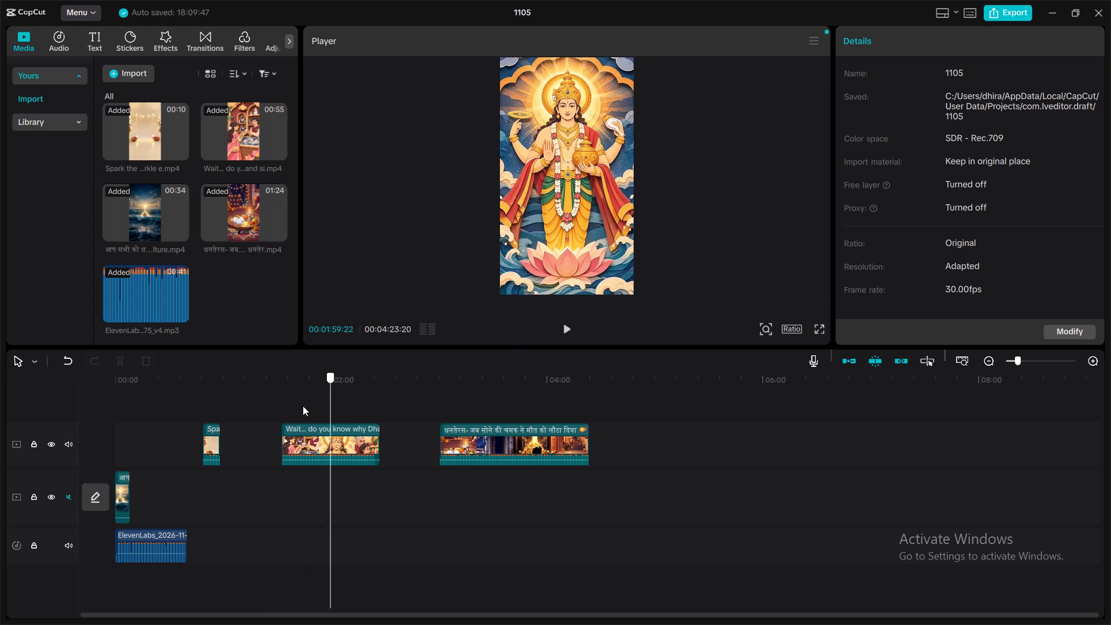
drag(303, 406, 227, 410)
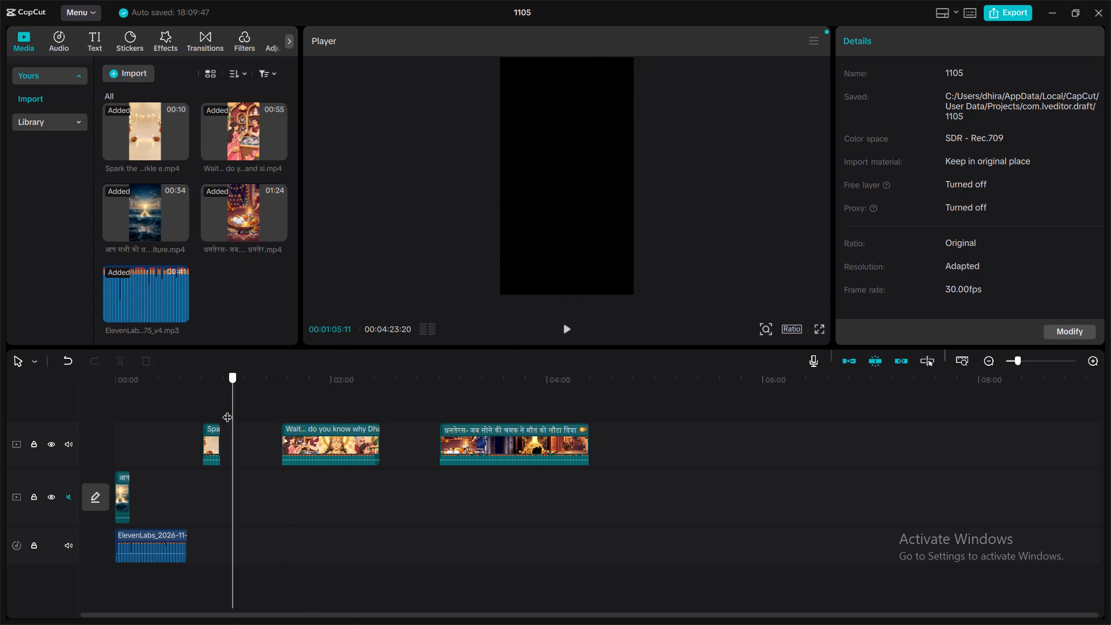
drag(227, 410, 122, 400)
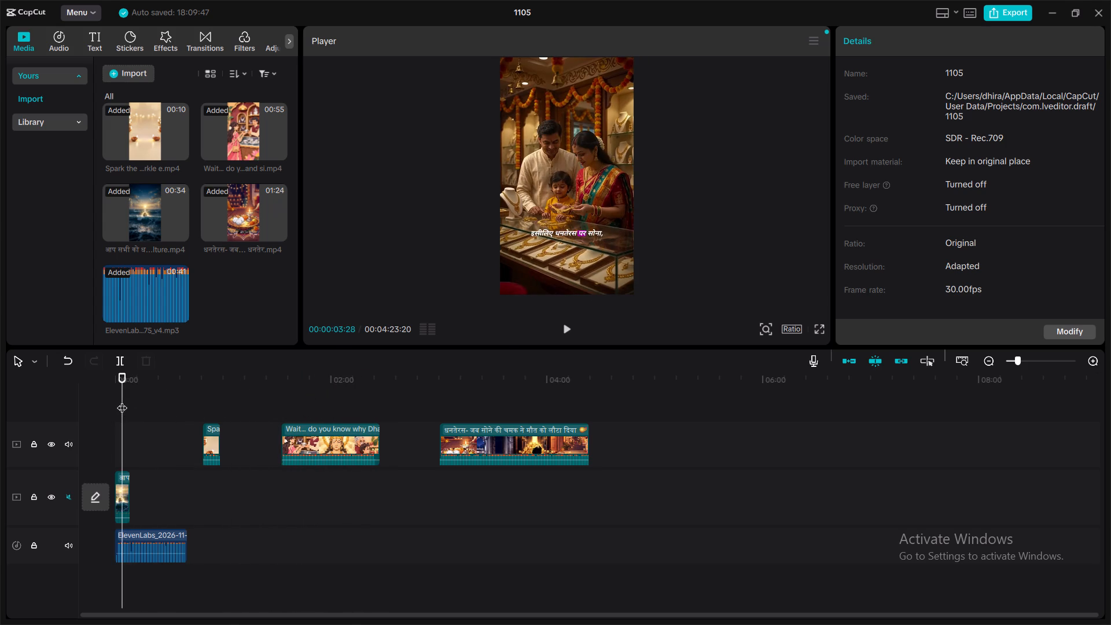
Add another full copy of the 34-second "आप सभी को धनतेरस" video to the main track, directly after the trimmed opening clip.
drag(134, 219, 169, 436)
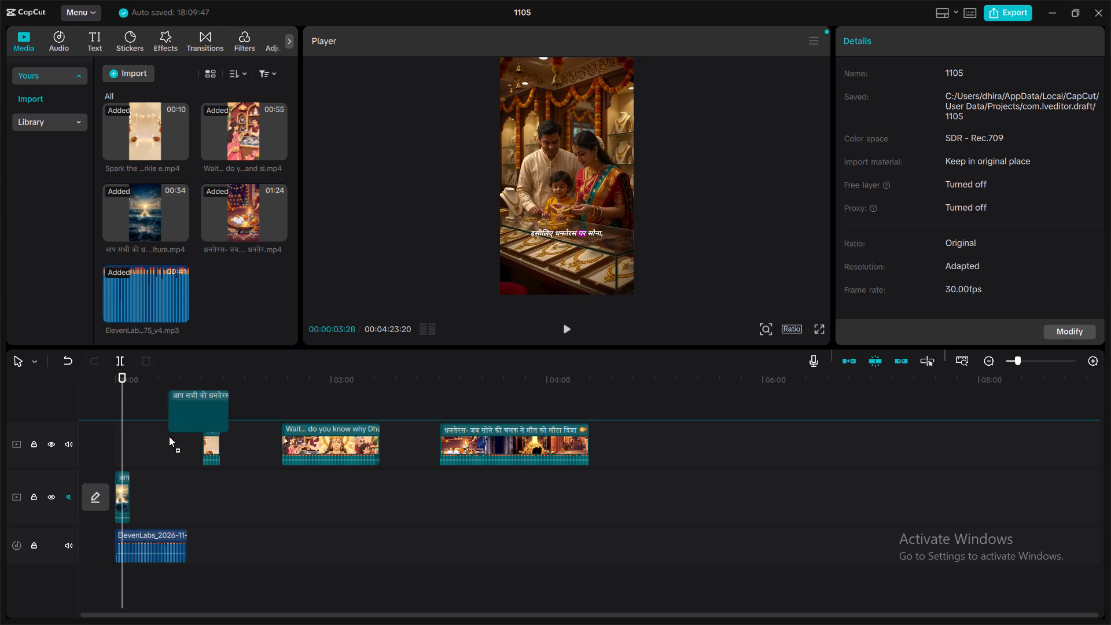
drag(169, 436, 153, 488)
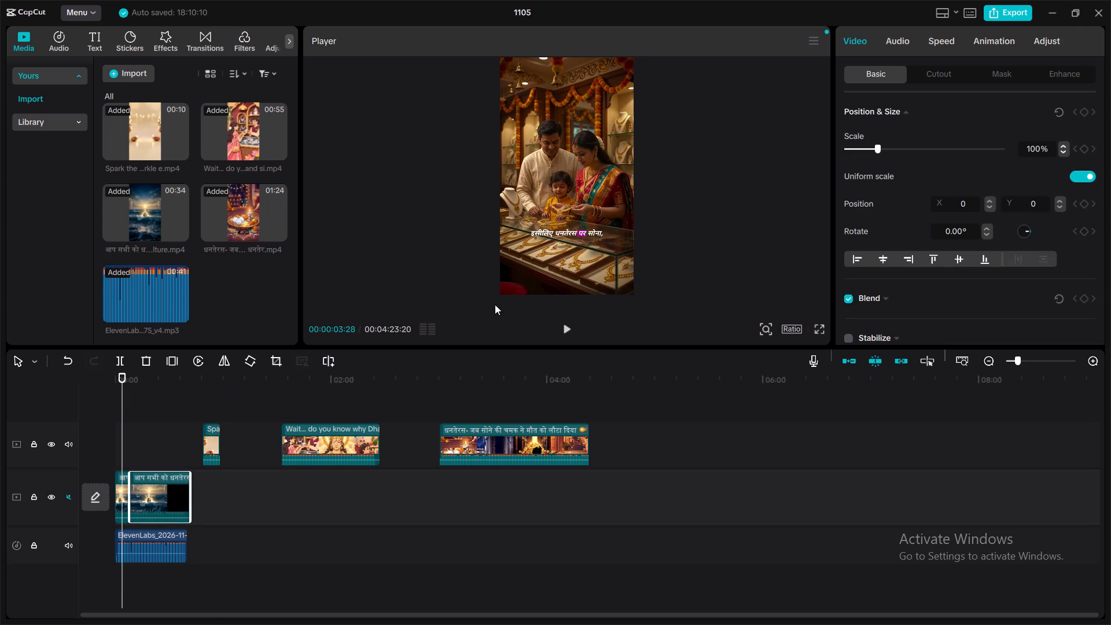
Play the newly added main-track clip with the voiceover and pause at 00:00:12:12.
click(564, 330)
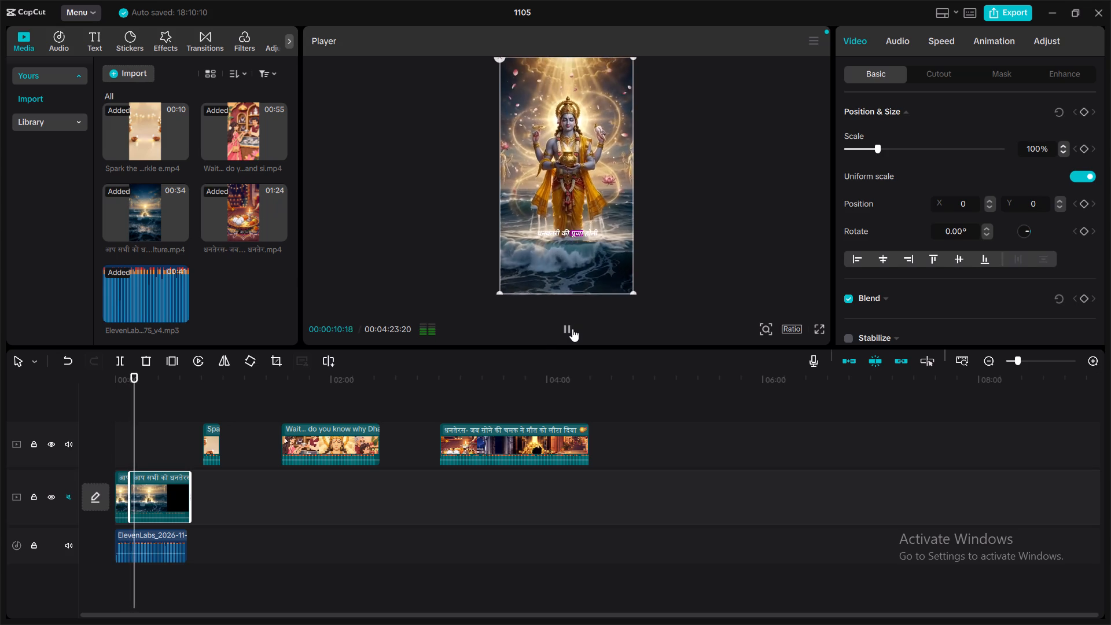
click(572, 329)
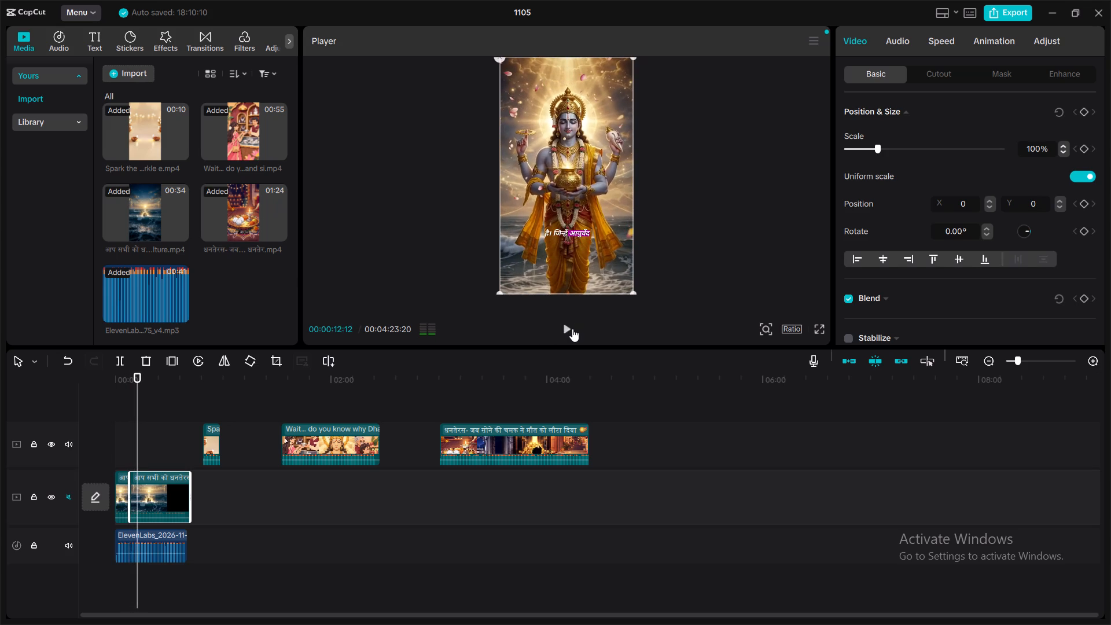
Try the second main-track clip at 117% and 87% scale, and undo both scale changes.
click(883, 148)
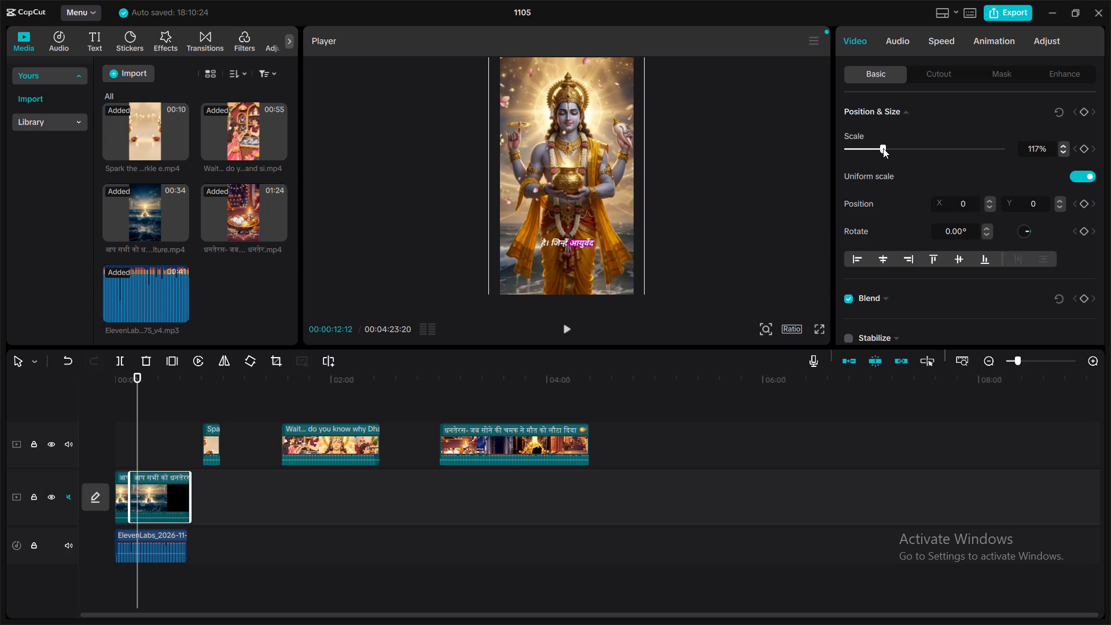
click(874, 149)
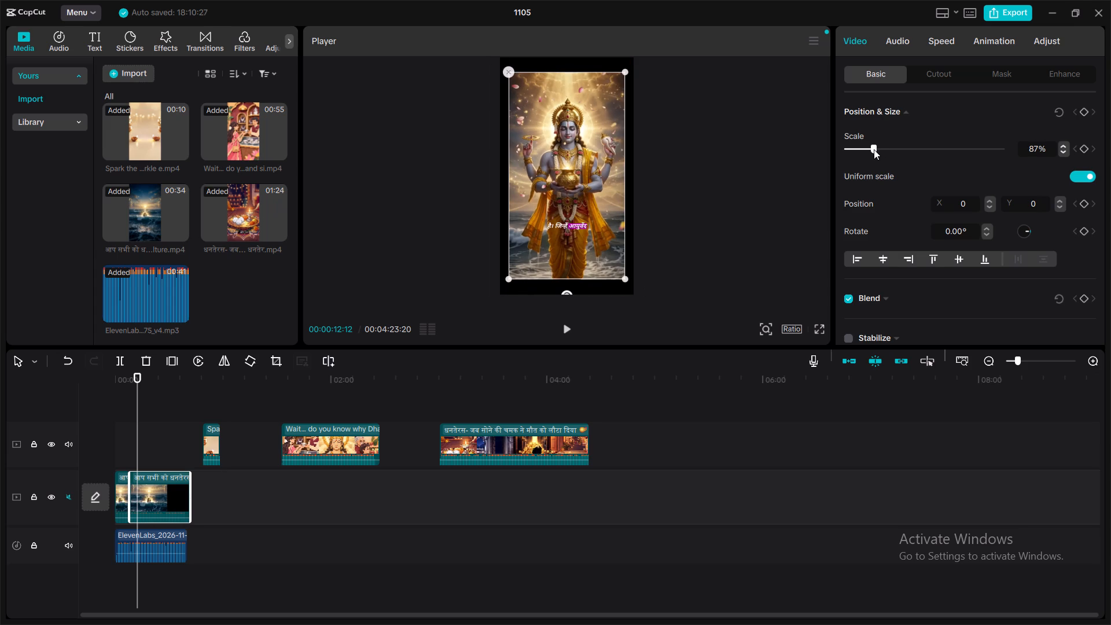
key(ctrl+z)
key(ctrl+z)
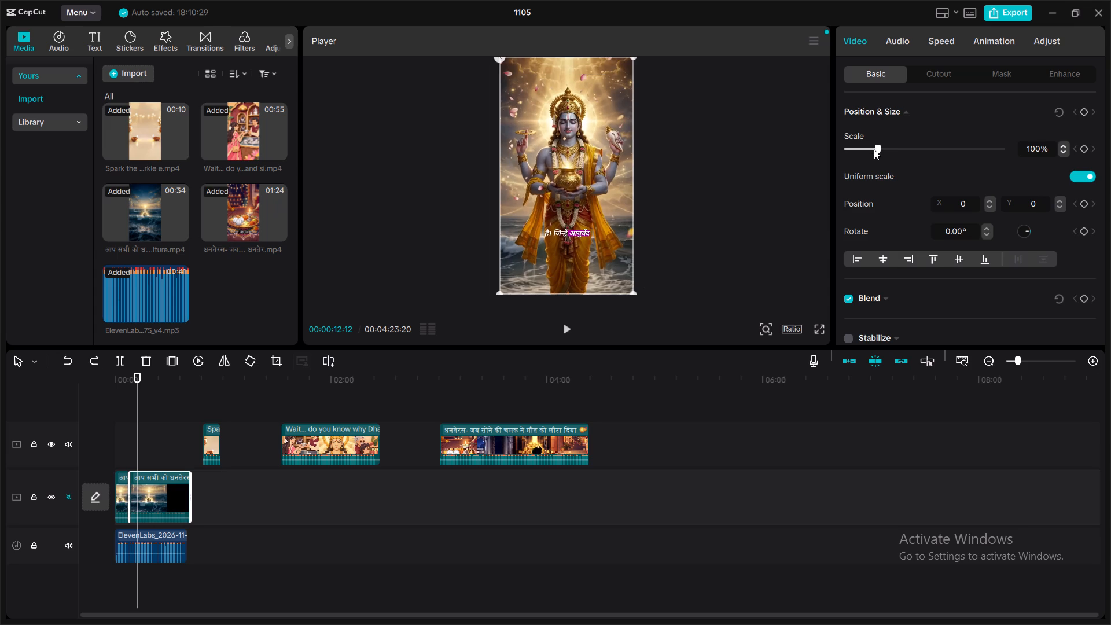
Continue playing the second main-track clip from 00:00:12:12 and pause at 00:00:17:05.
click(569, 324)
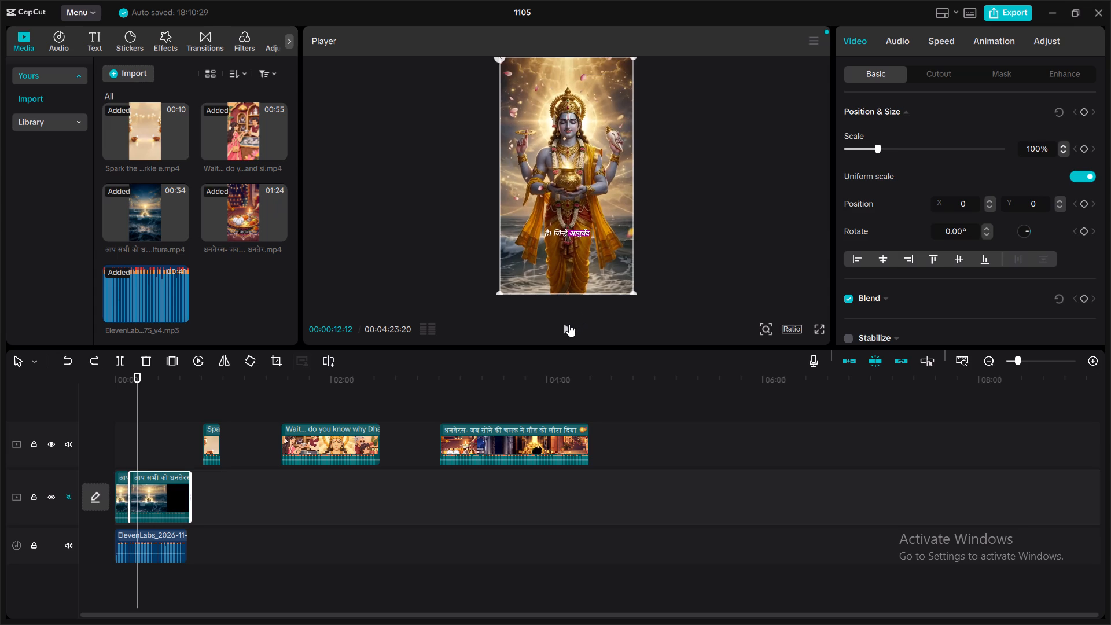
click(569, 324)
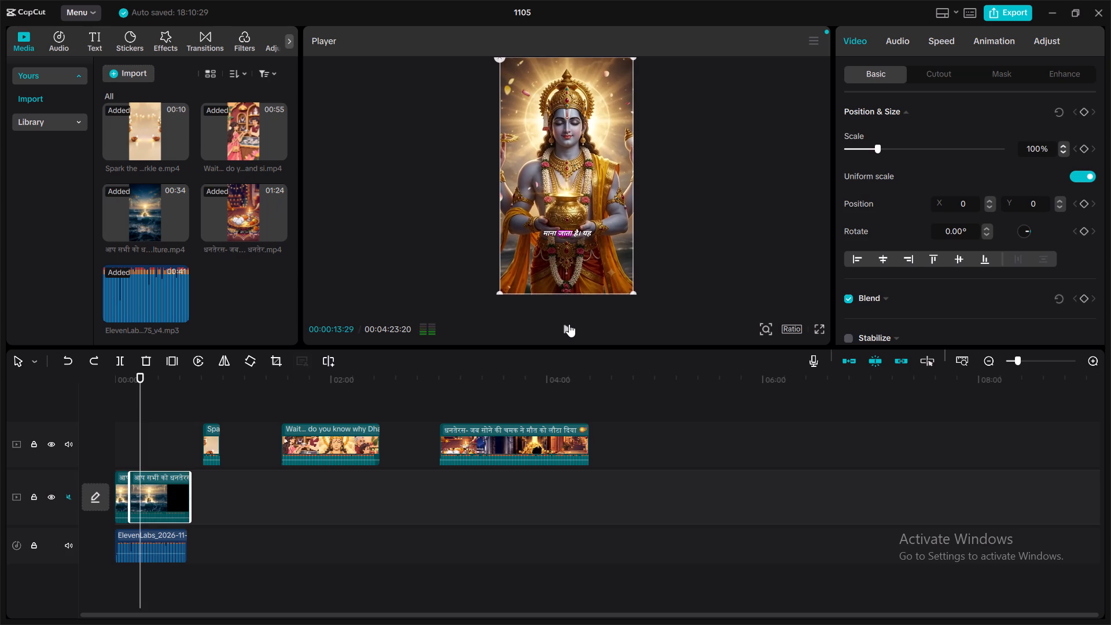
click(569, 324)
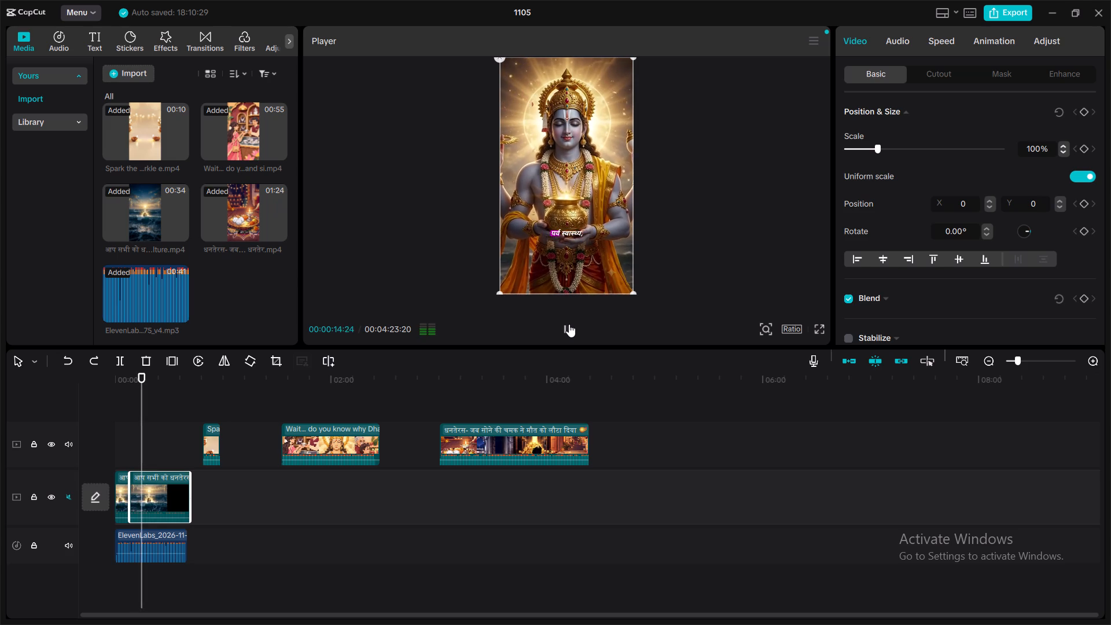
click(569, 324)
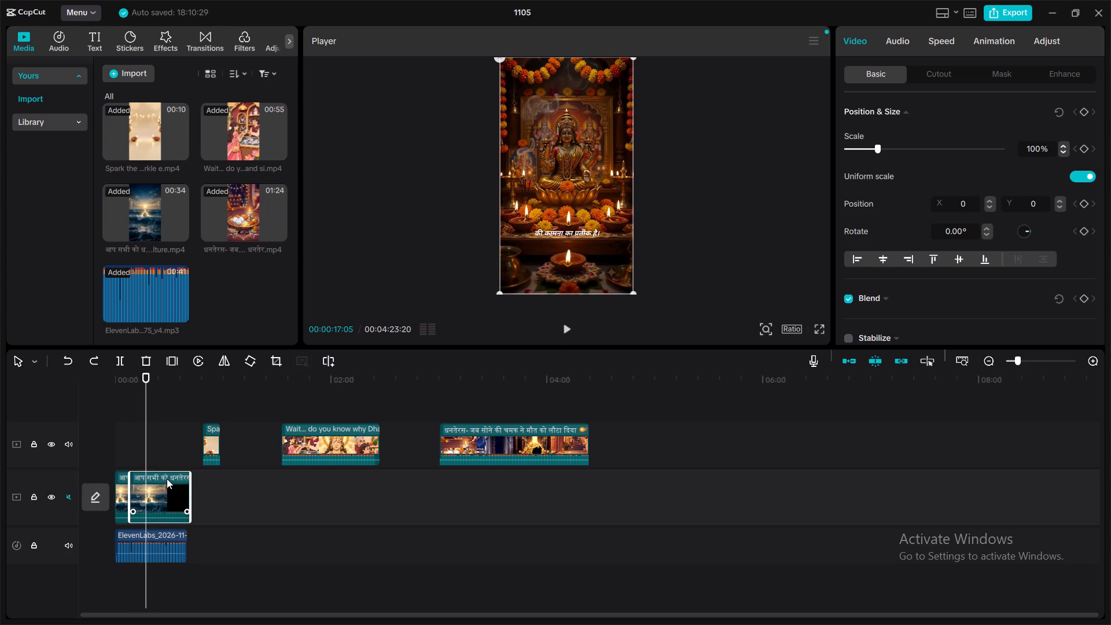
Move the second "आप सभी को धनतेरस" clip off the main track to the upper track, beyond the "धनतेरस- जब सोने की चमक" clip.
drag(167, 479, 701, 438)
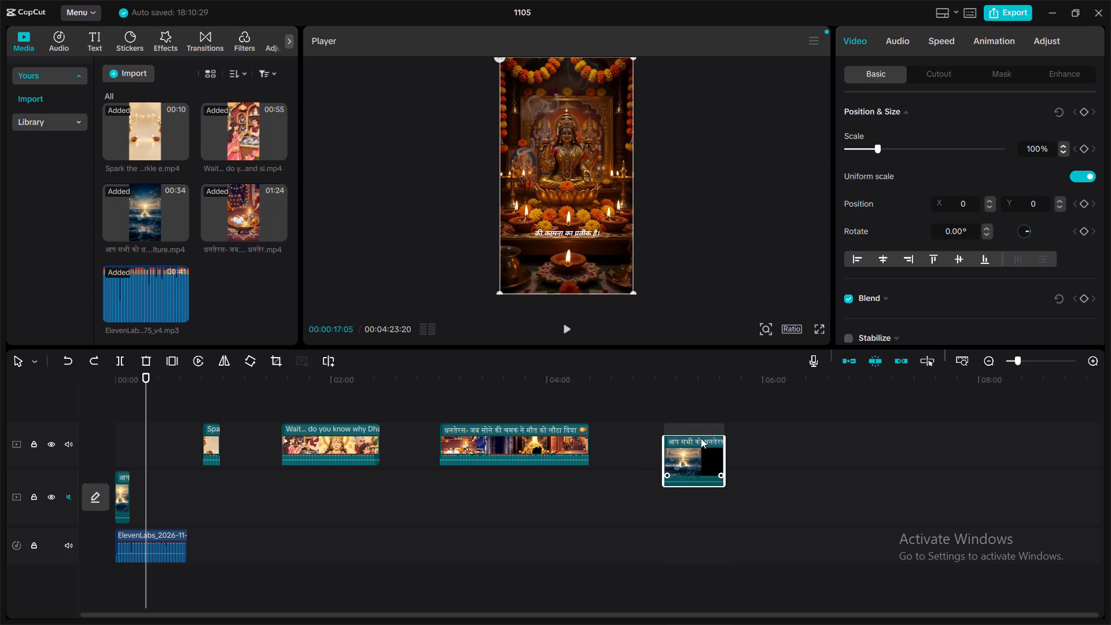
drag(701, 438, 701, 437)
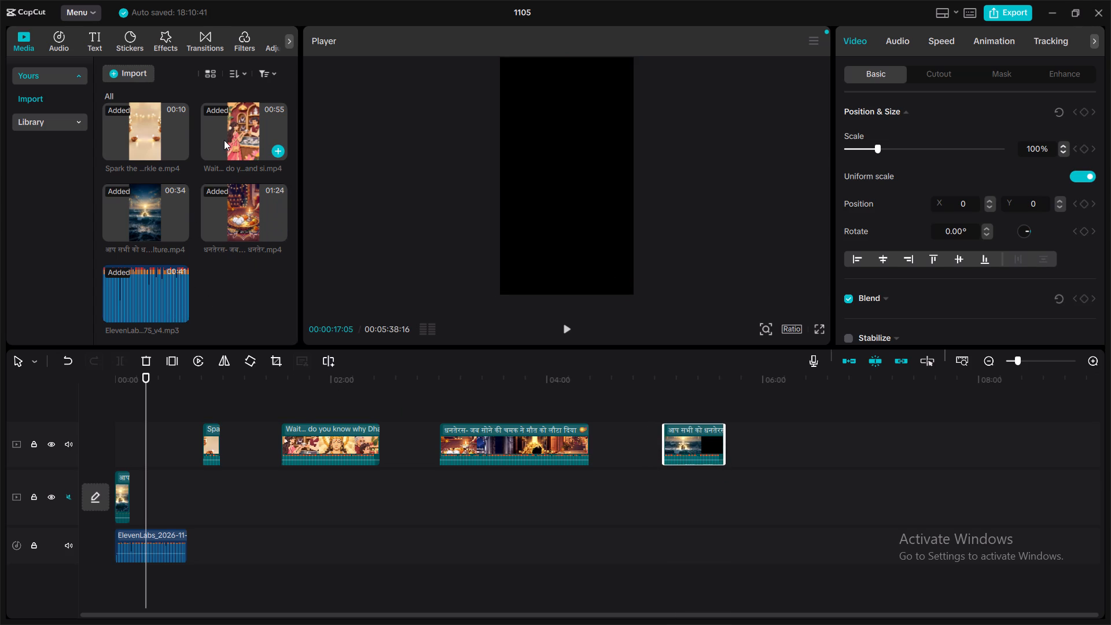
Add the 55-second "Wait... do you know why" video to the main track, directly after the trimmed opening clip.
drag(240, 137, 170, 446)
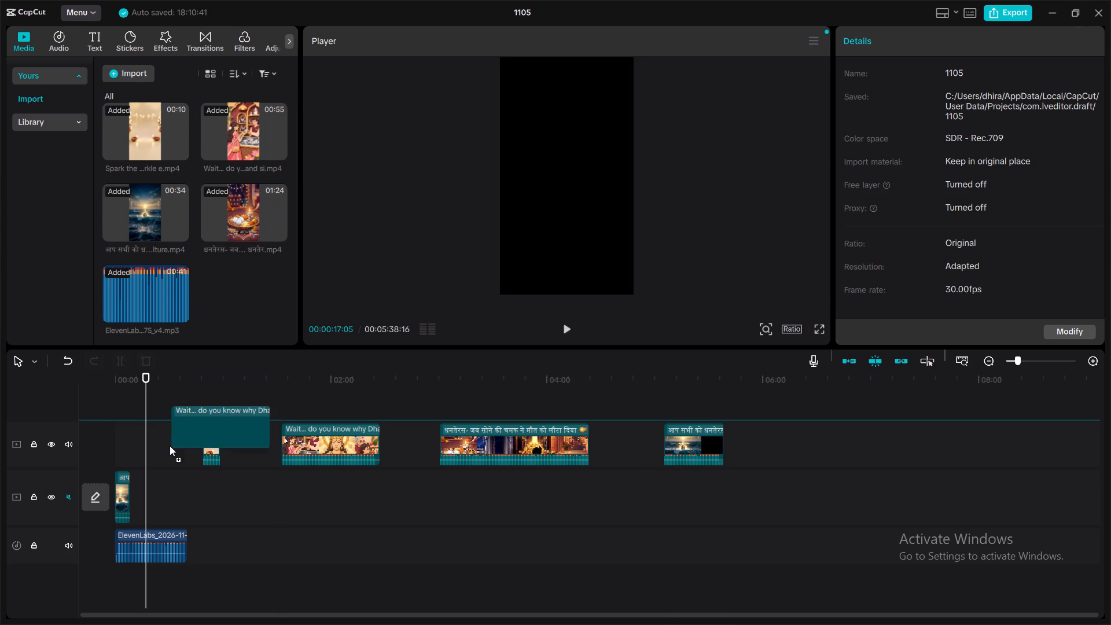
drag(170, 446, 162, 495)
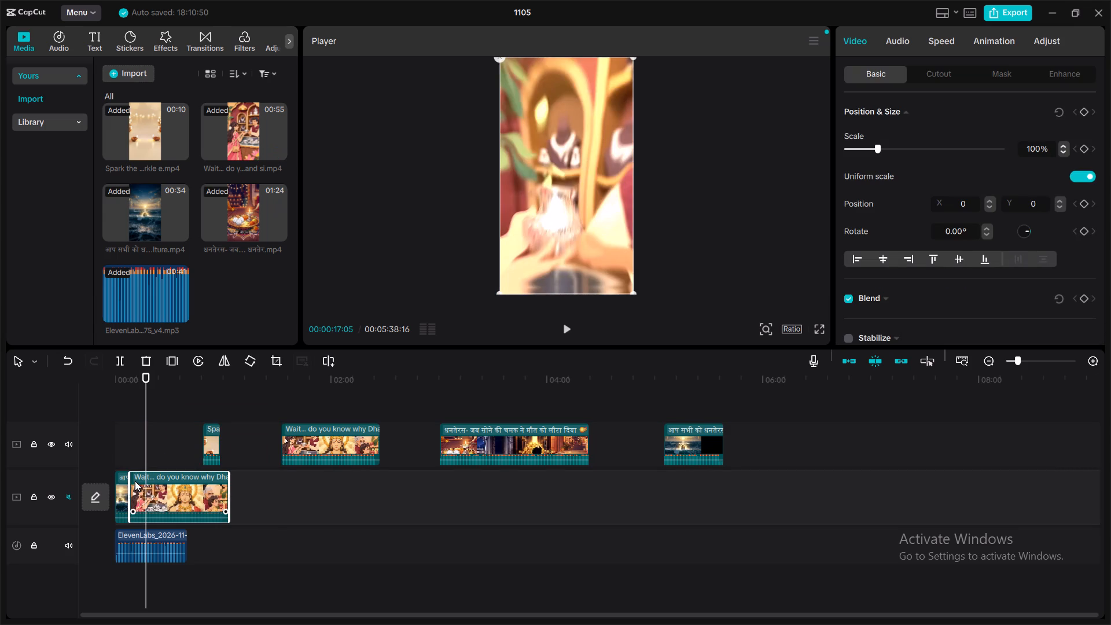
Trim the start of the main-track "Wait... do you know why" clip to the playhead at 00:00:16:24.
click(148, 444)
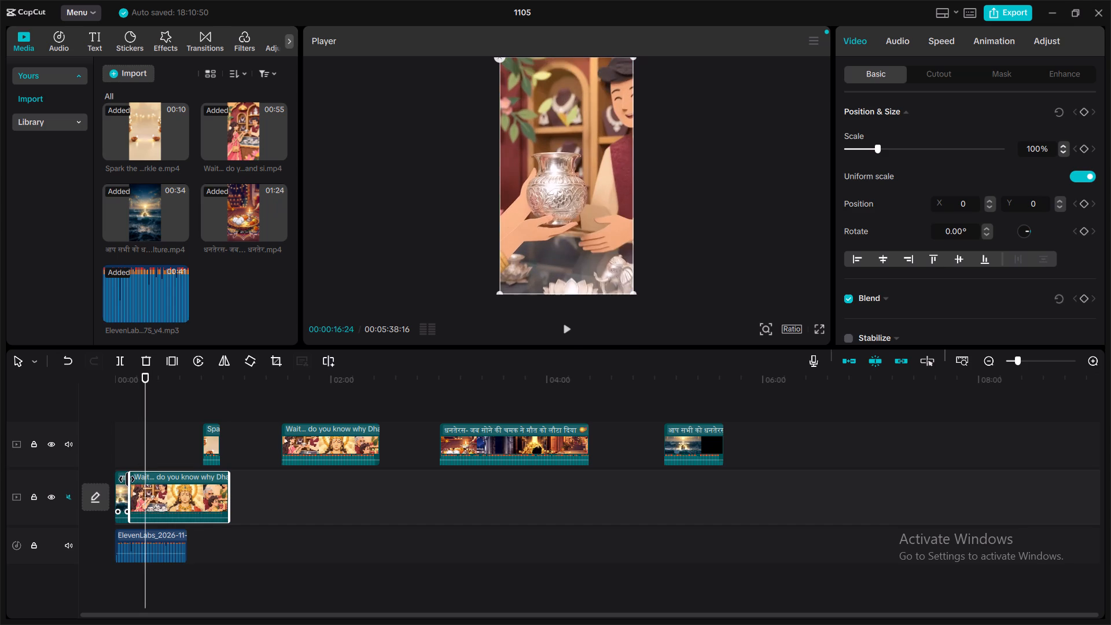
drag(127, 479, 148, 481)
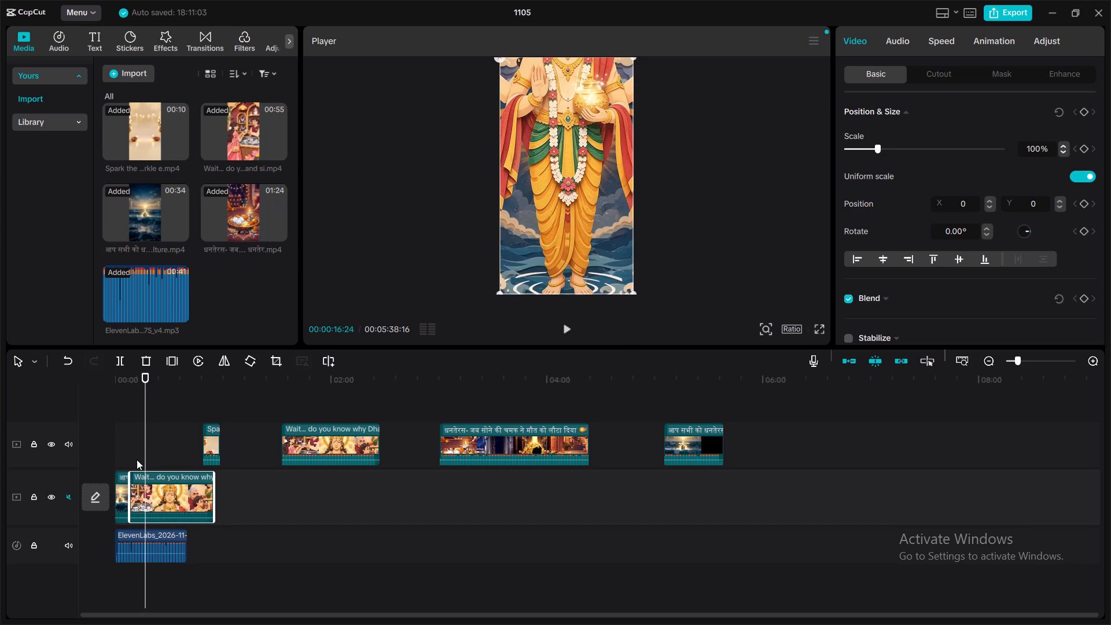
Play the trimmed "Wait... do you know why" clip from its start at 00:00:08:13 and pause at 00:00:09:04.
drag(144, 439, 135, 439)
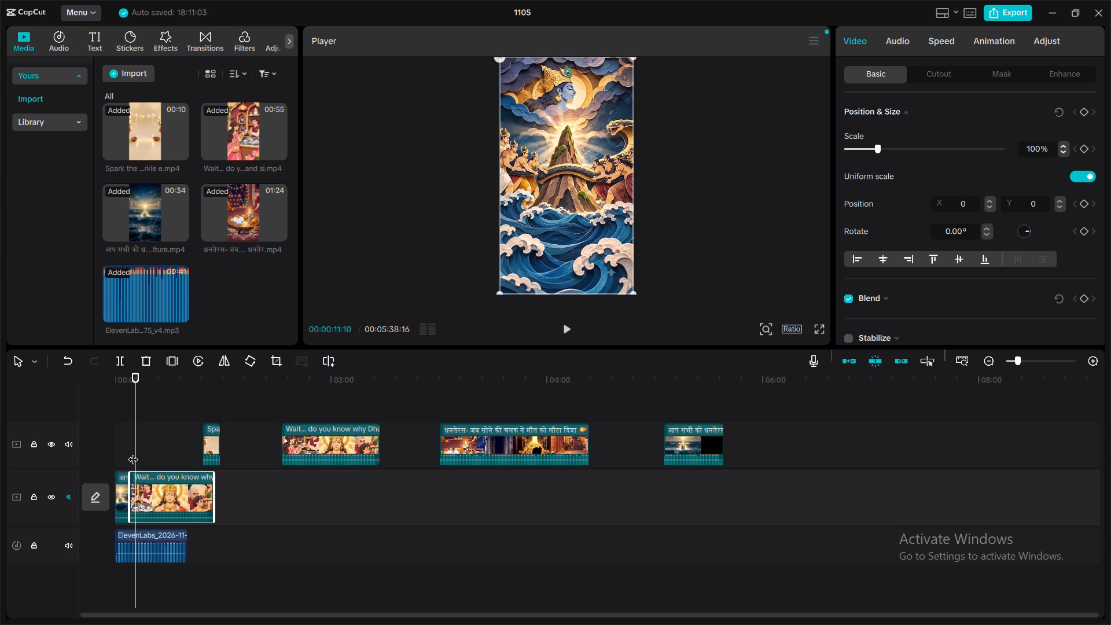
click(133, 446)
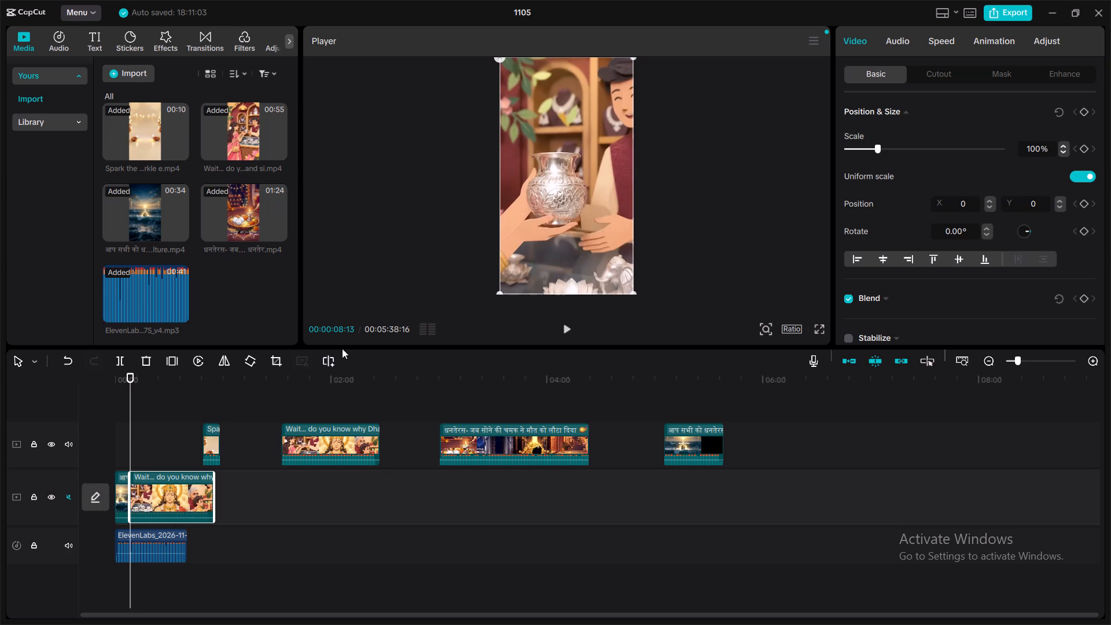
click(566, 322)
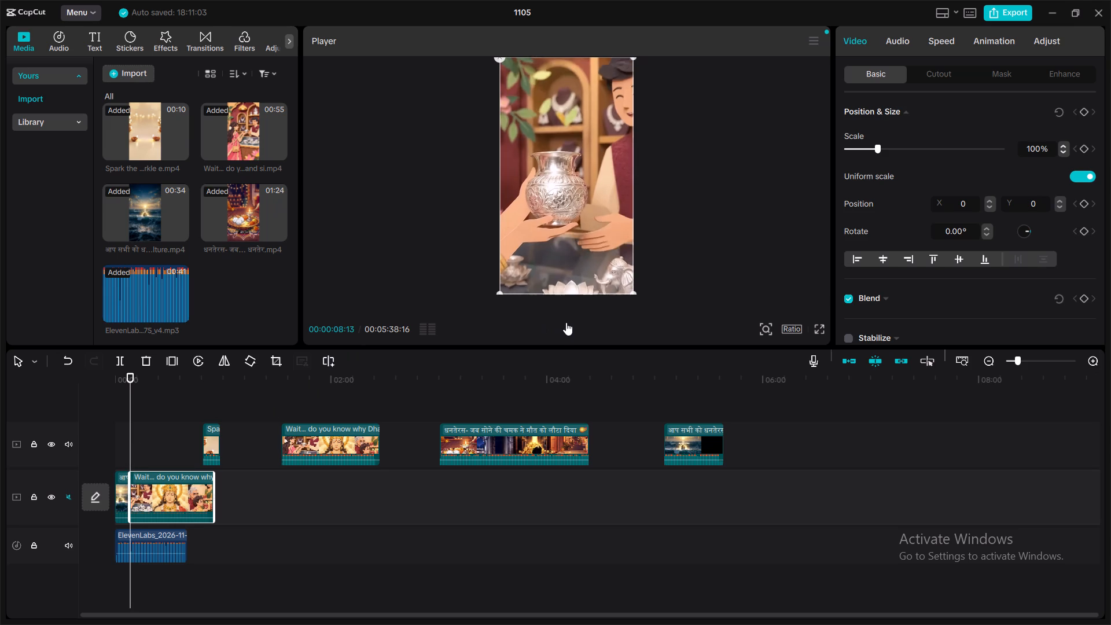
click(566, 322)
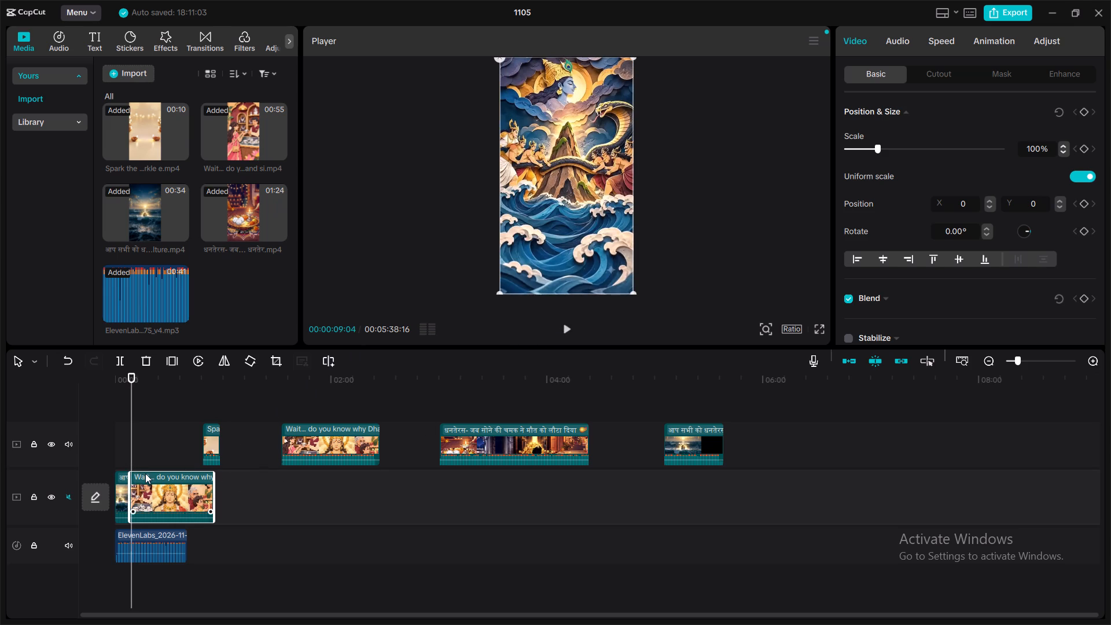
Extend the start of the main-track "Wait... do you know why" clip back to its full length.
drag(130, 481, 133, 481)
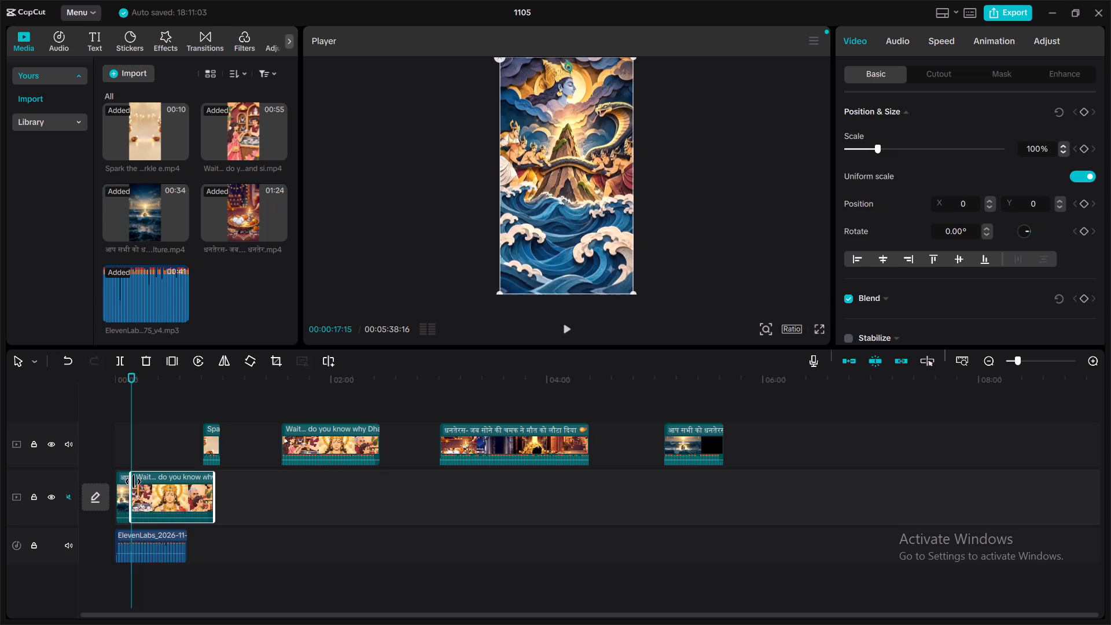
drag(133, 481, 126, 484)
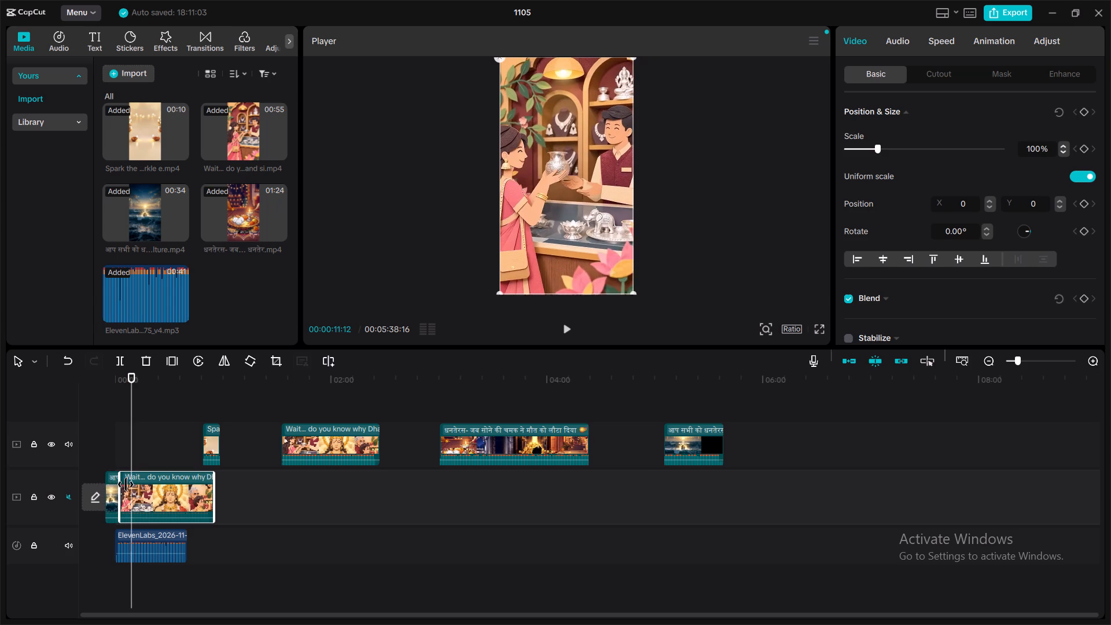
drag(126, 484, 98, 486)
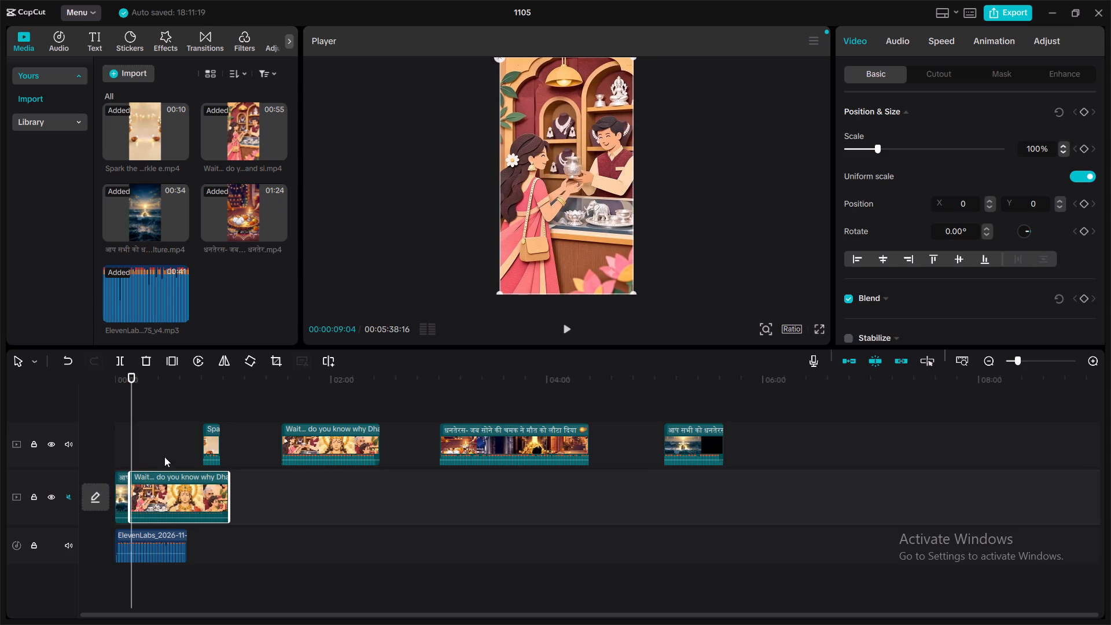
Play the sequence from its beginning into the "Wait... do you know why" clip, pausing at 00:00:11:22, to check the scenes against the voiceover.
drag(134, 378, 131, 379)
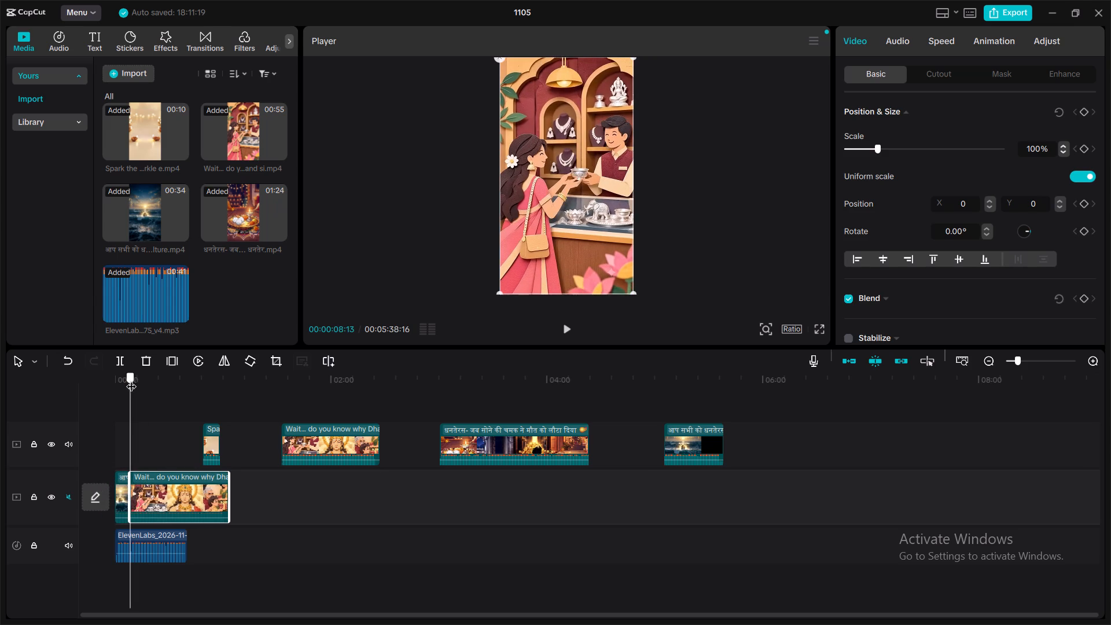
drag(131, 379, 87, 386)
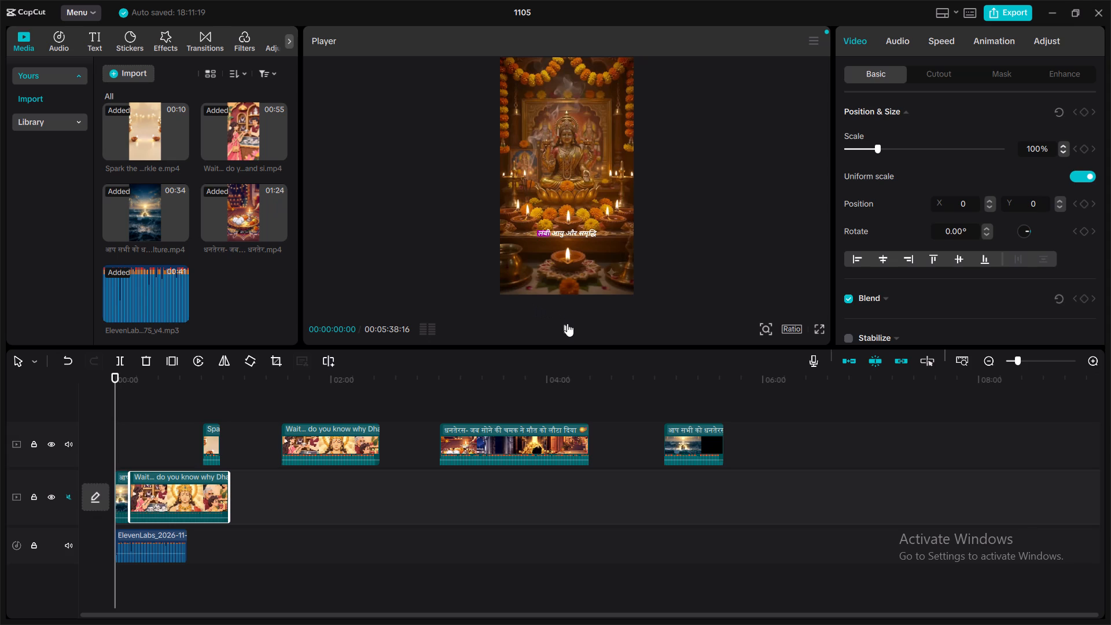
click(566, 328)
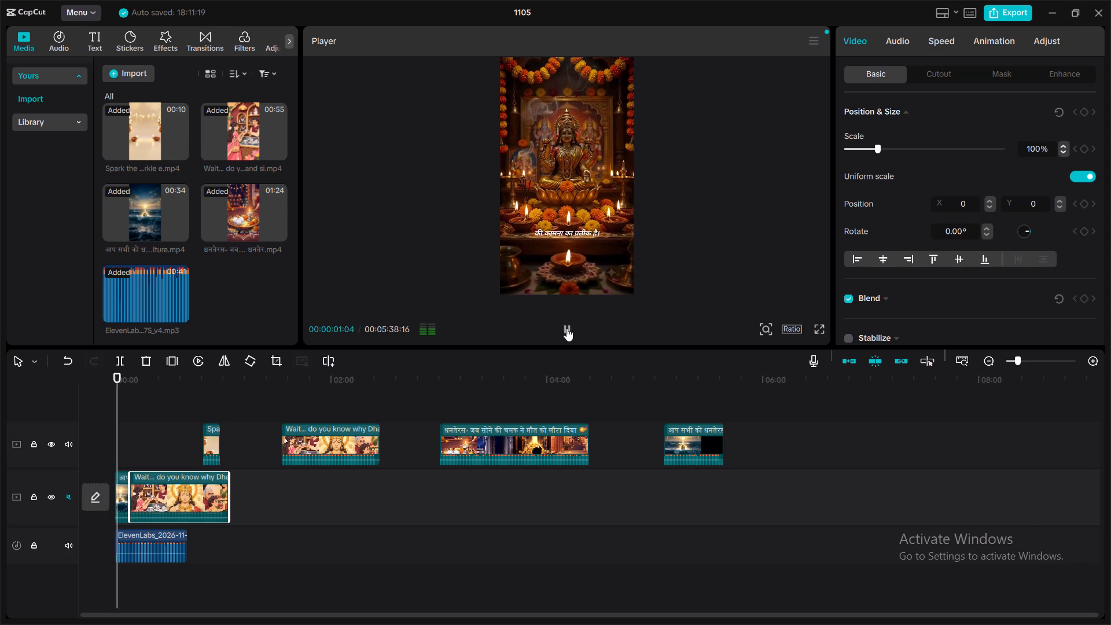
click(566, 328)
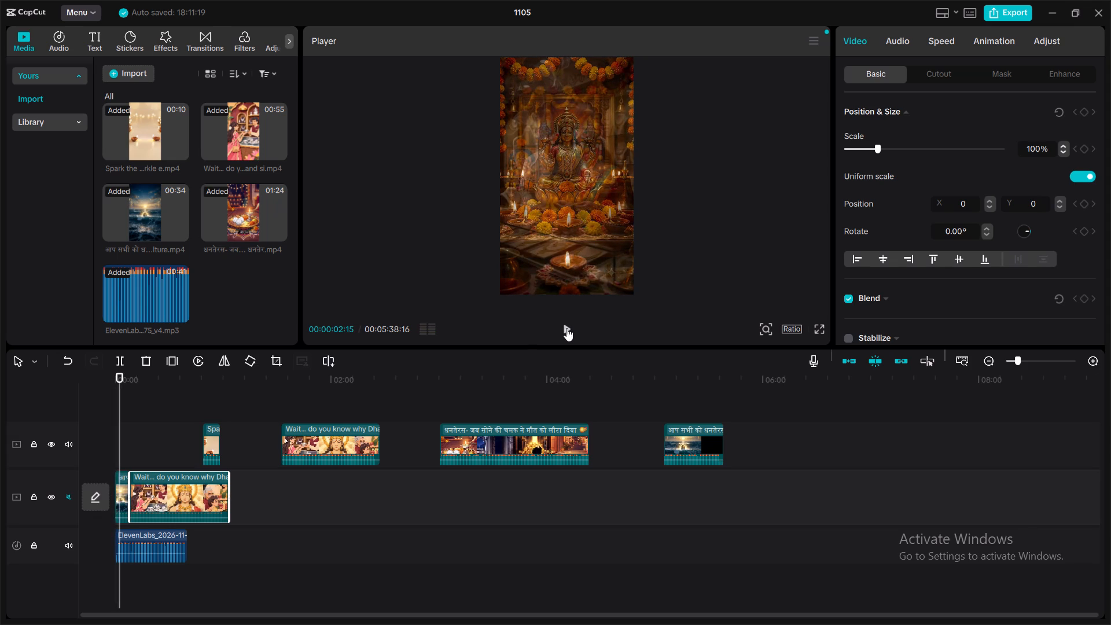
click(567, 323)
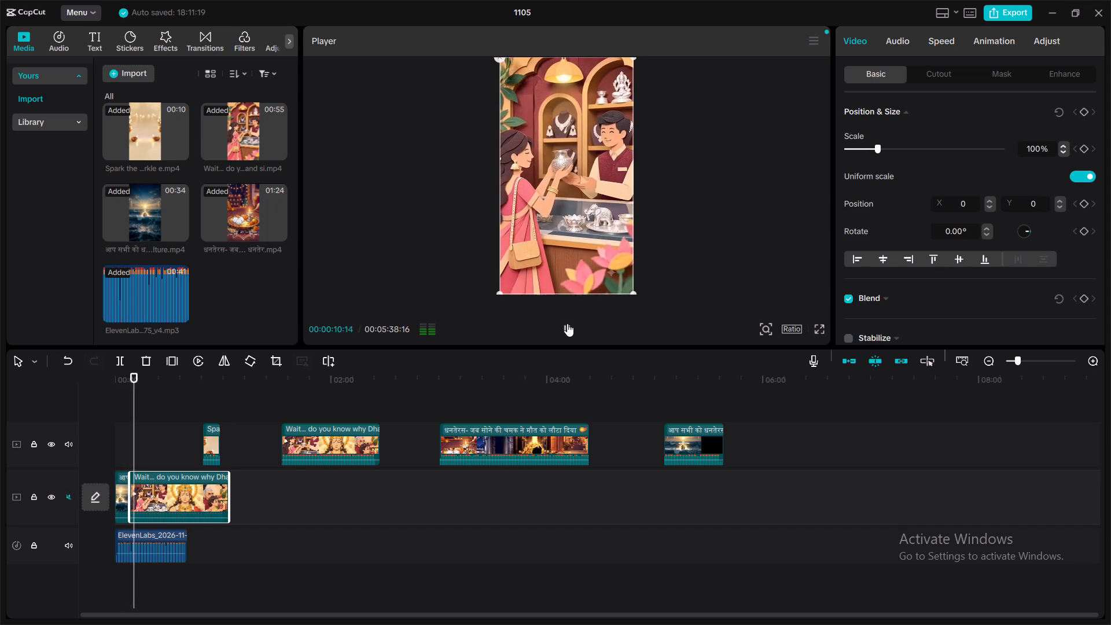
click(567, 323)
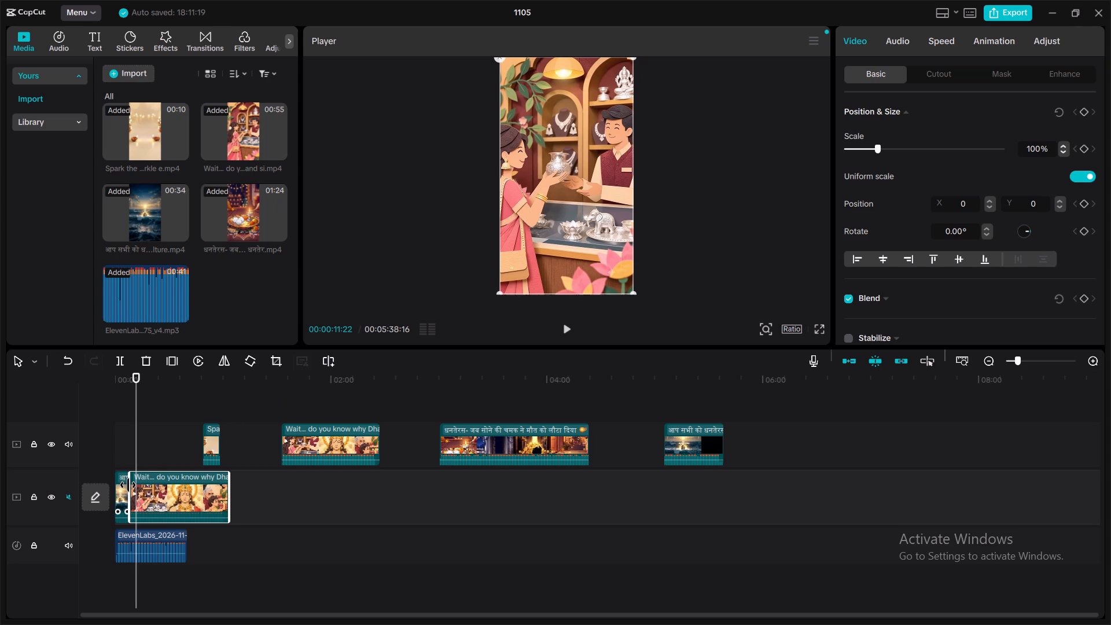
Trim the start of the main-track "Wait... do you know why" clip to the beginning of the ocean-churning scene.
drag(128, 485, 145, 488)
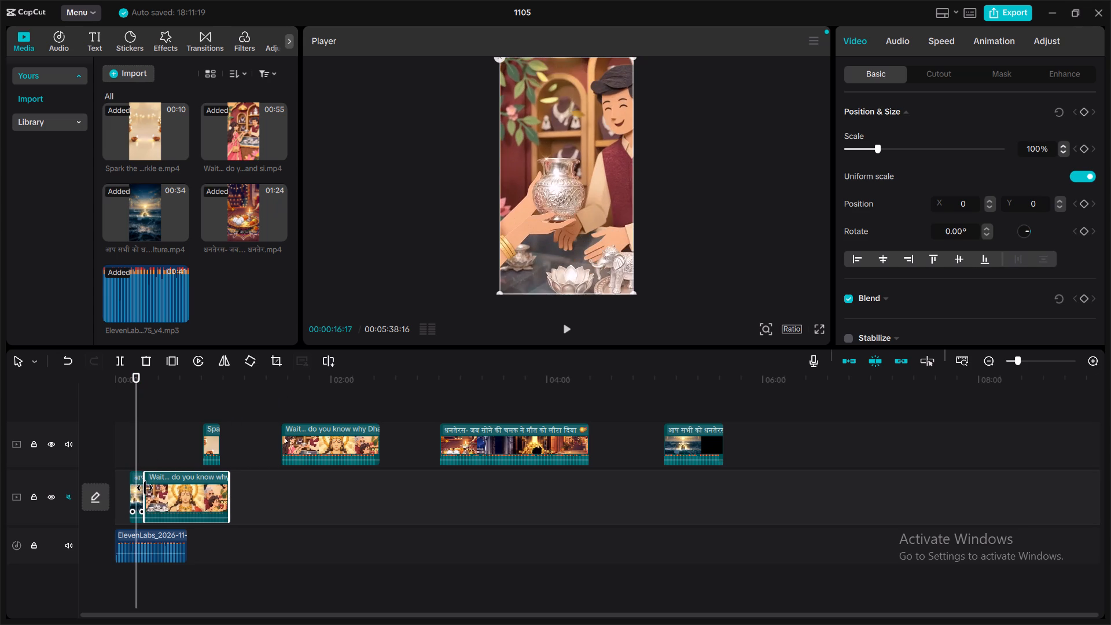
drag(145, 488, 146, 490)
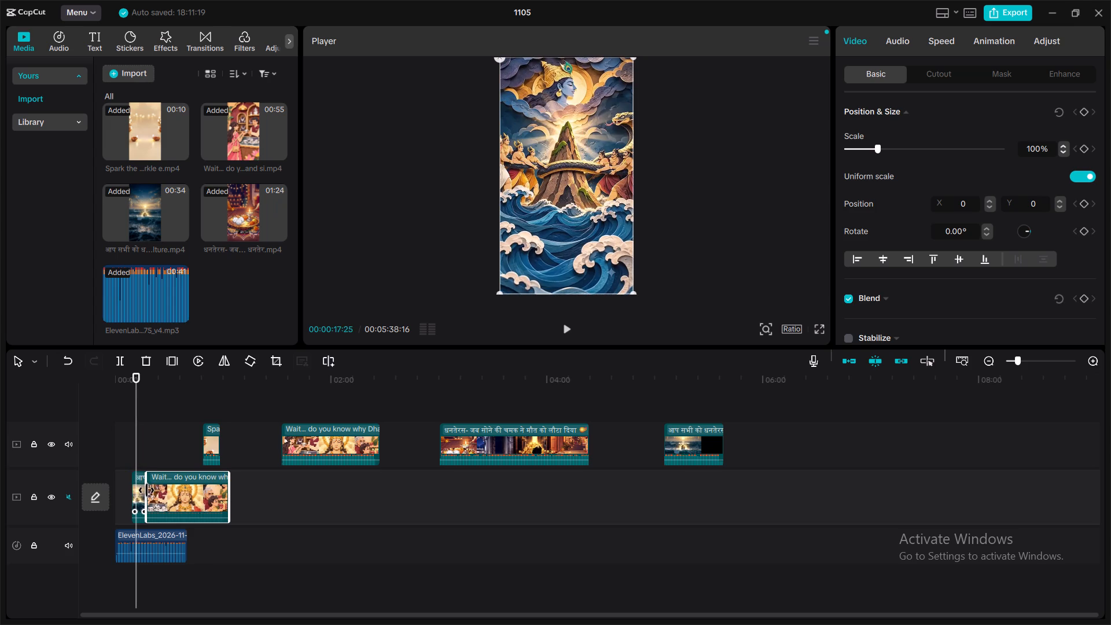
drag(146, 490, 145, 491)
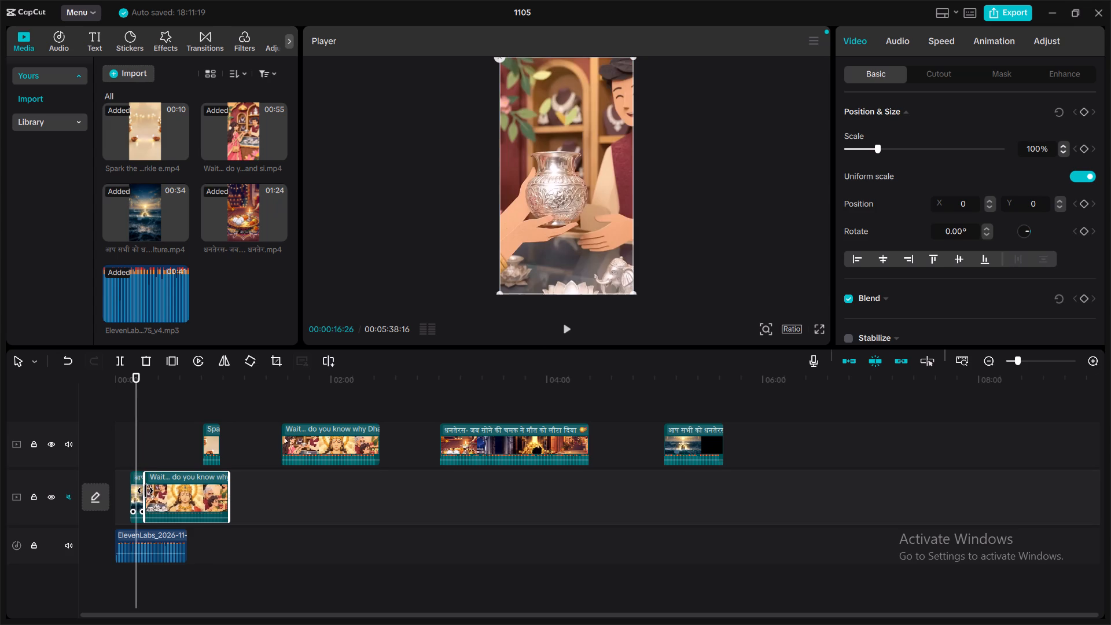
drag(145, 491, 146, 491)
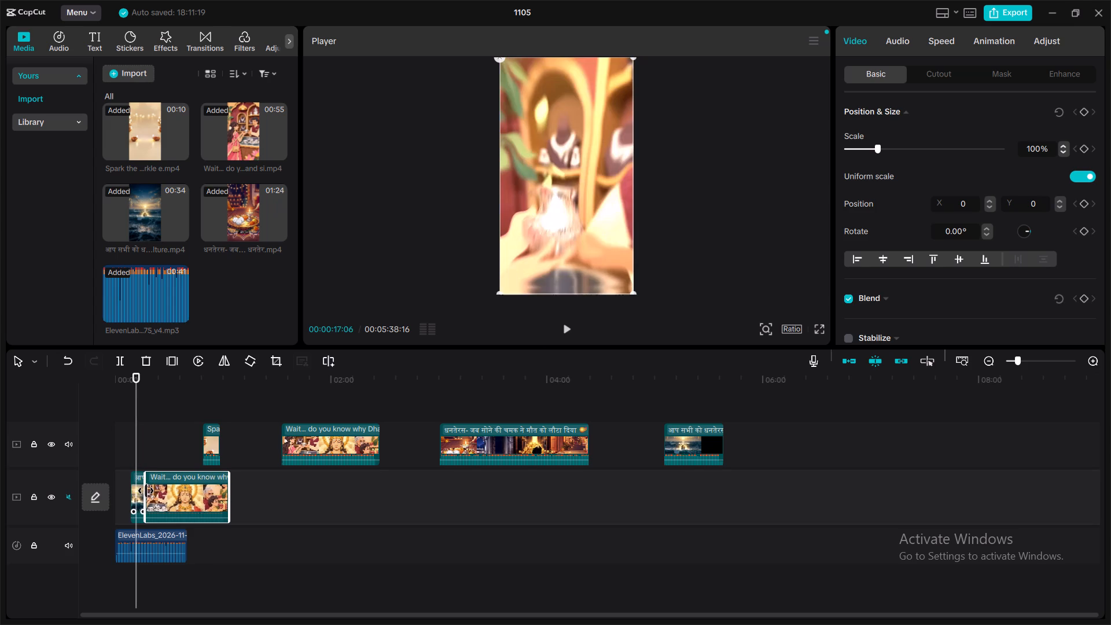
drag(146, 491, 146, 490)
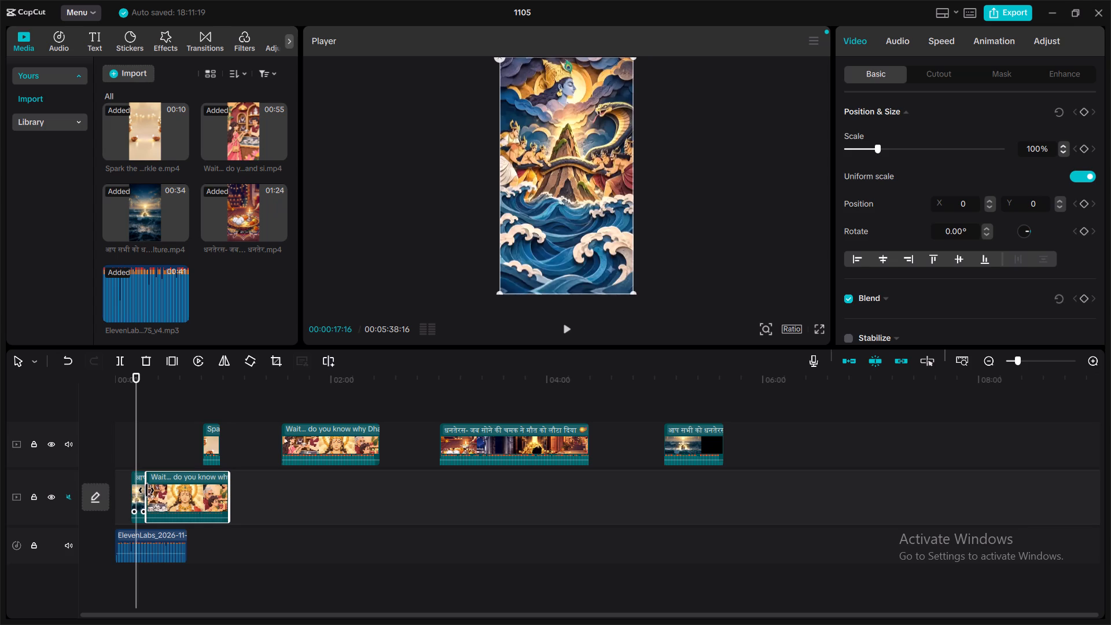
drag(146, 490, 146, 490)
Play the trimmed "Wait... do you know why" clip with the voiceover from 00:00:08:13 to about 00:00:38, checking the scene match.
click(133, 452)
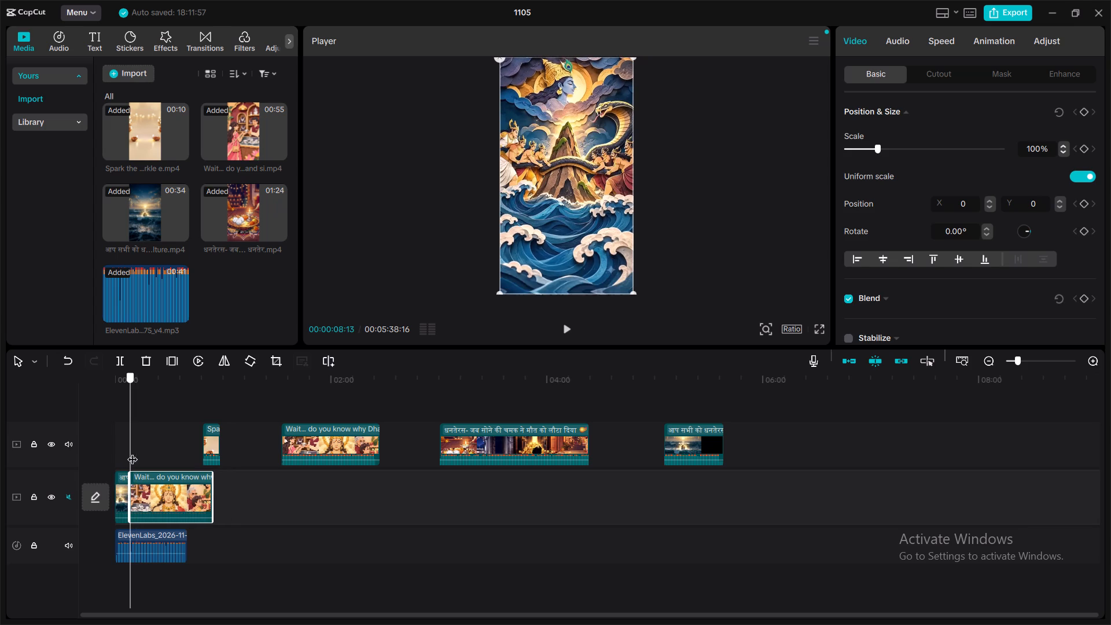
click(568, 324)
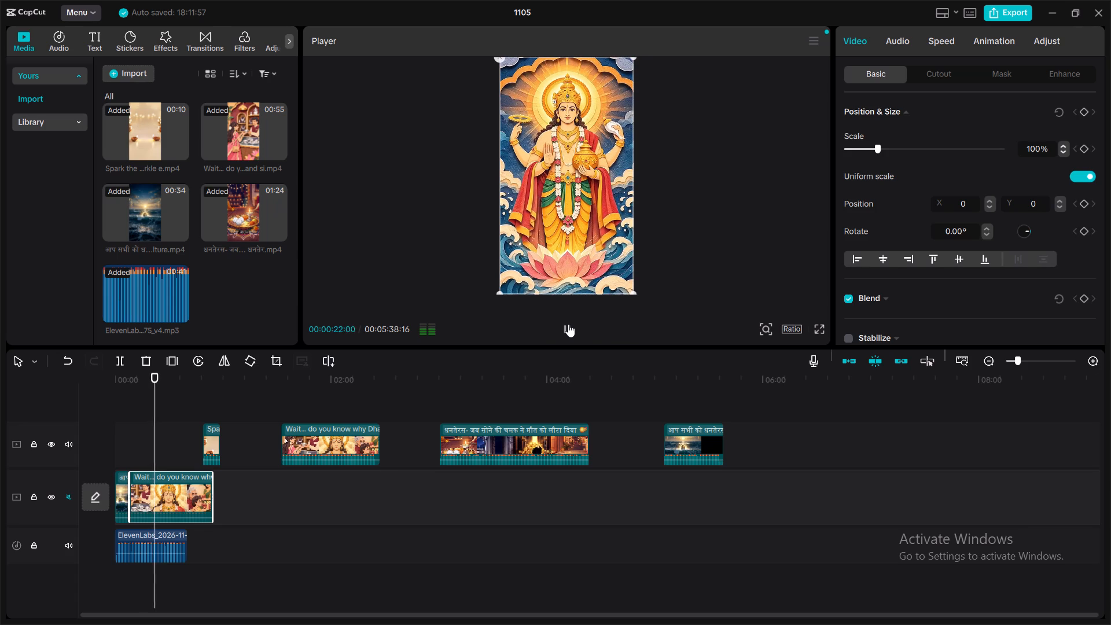
click(568, 324)
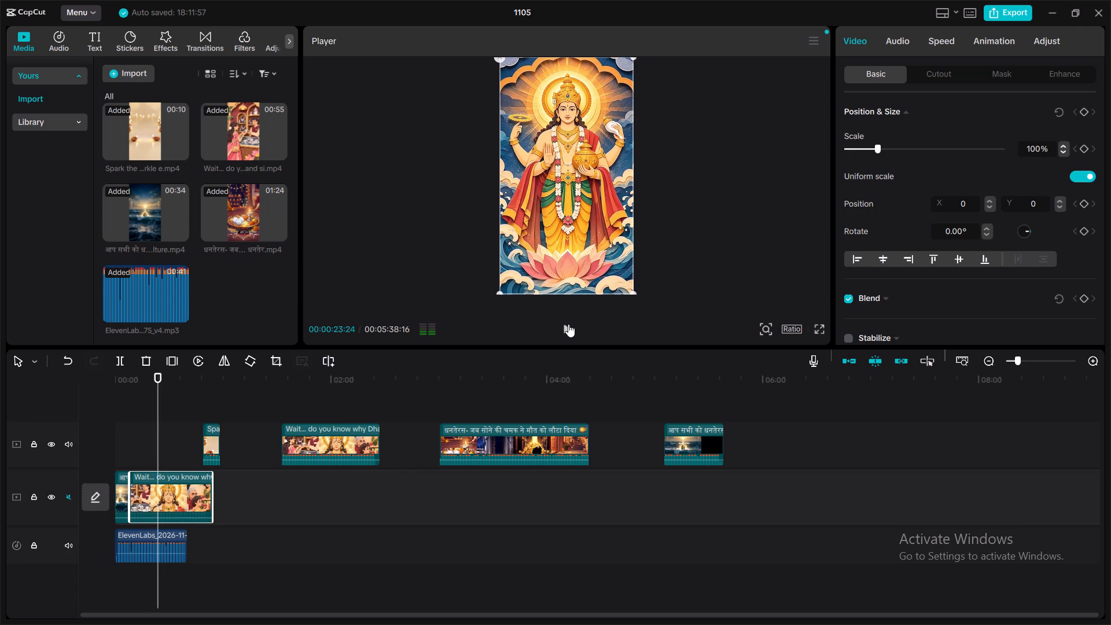
click(568, 324)
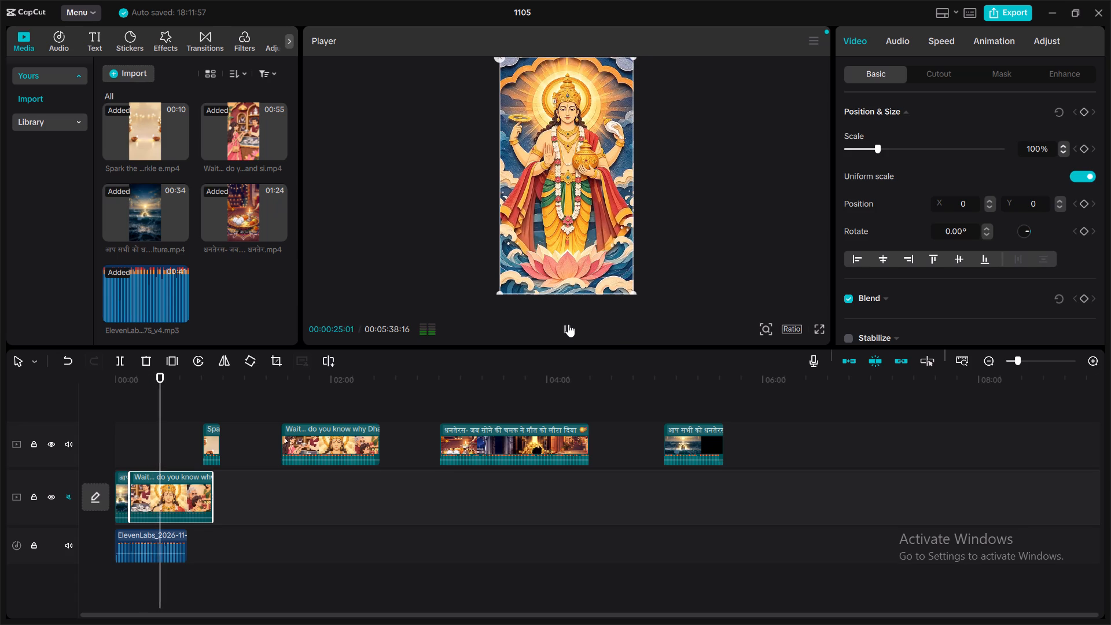
click(568, 324)
click(568, 324)
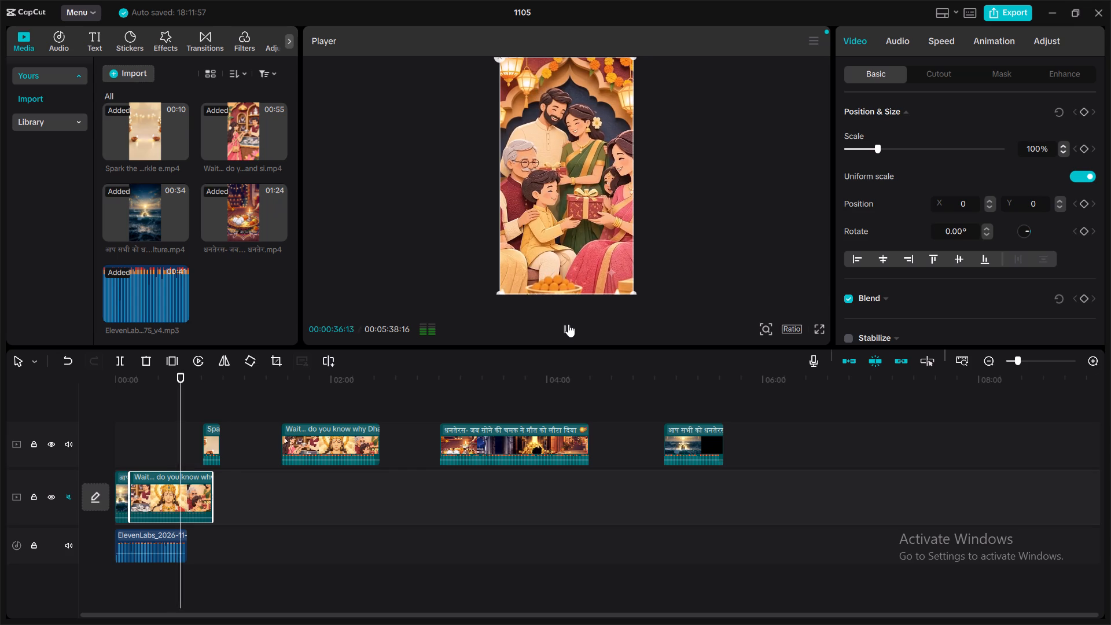
click(568, 324)
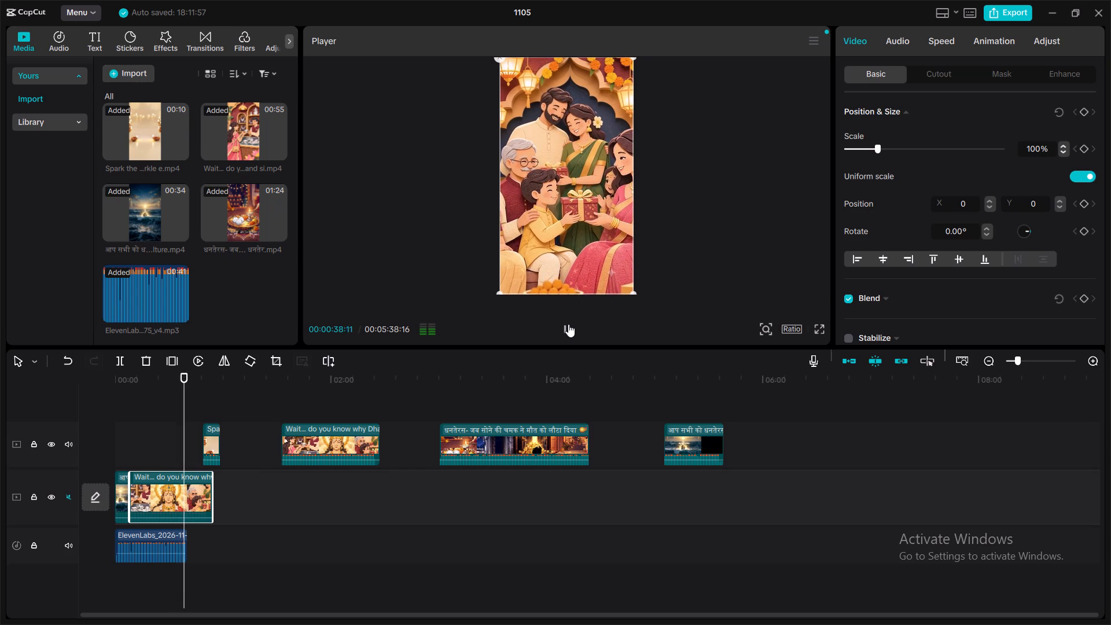
Replay the opening clip with the voiceover from 00:00:00:00, checking the lead-in to the second clip.
drag(185, 372, 181, 381)
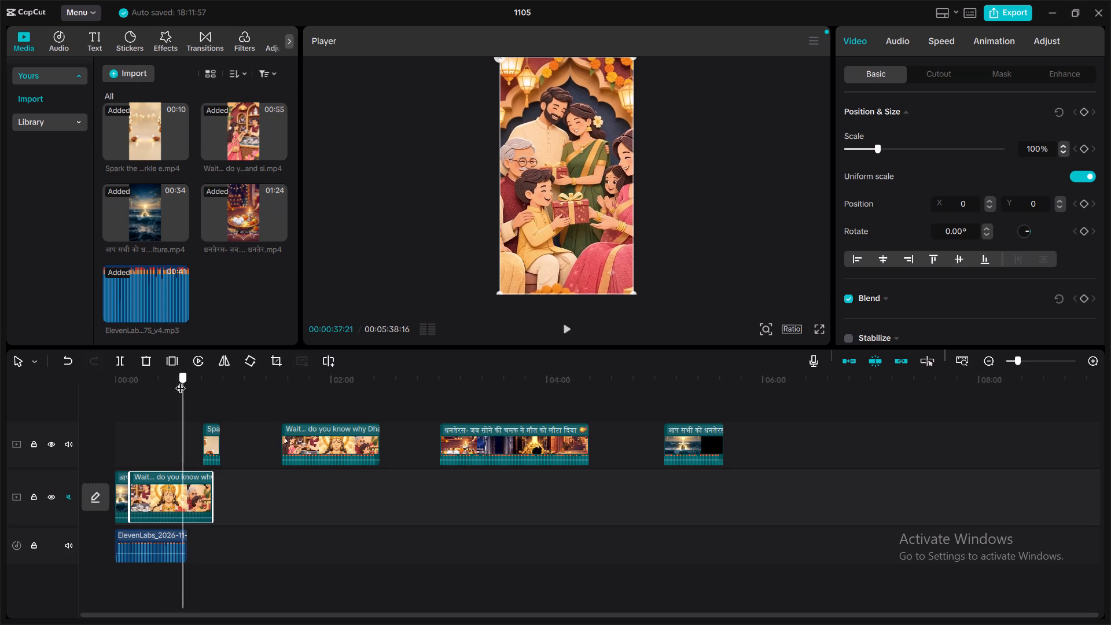
drag(181, 381, 117, 403)
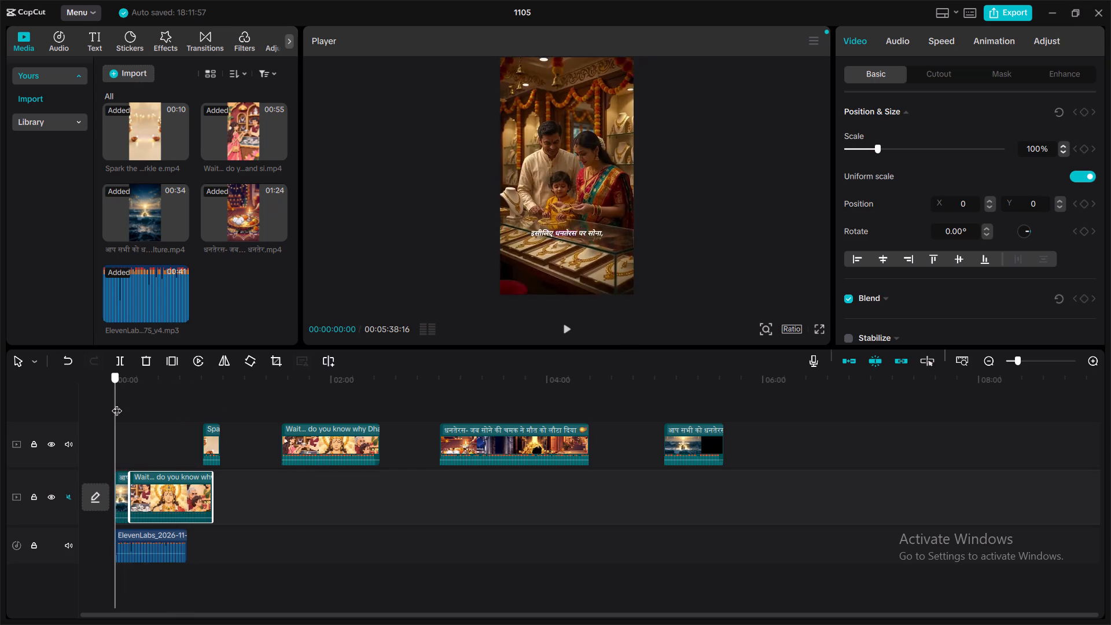
drag(117, 403, 117, 403)
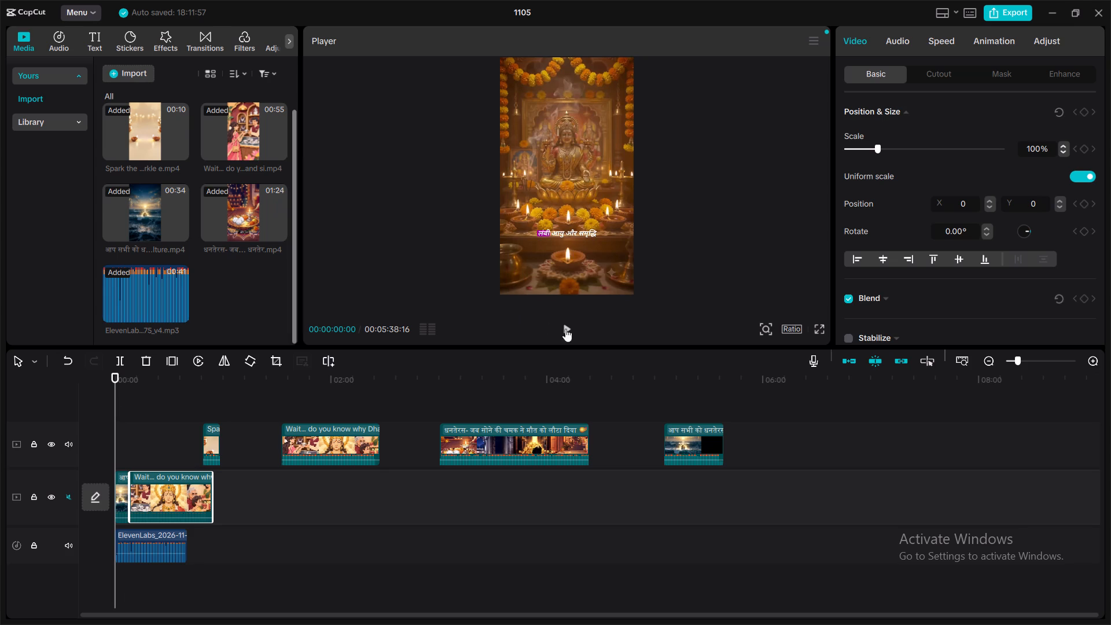
click(560, 324)
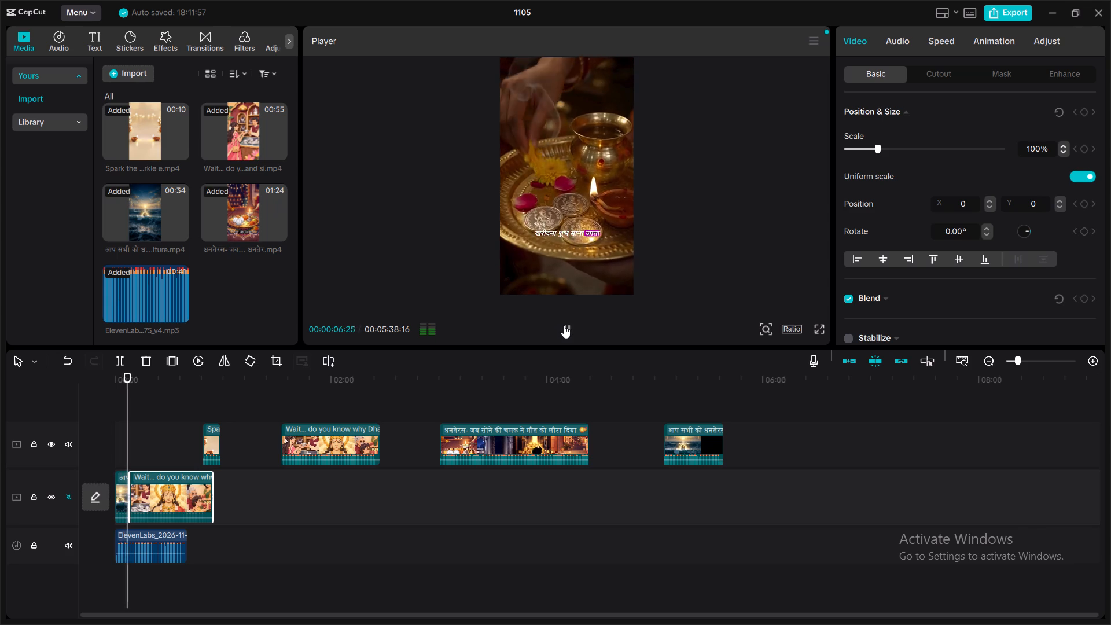
click(564, 325)
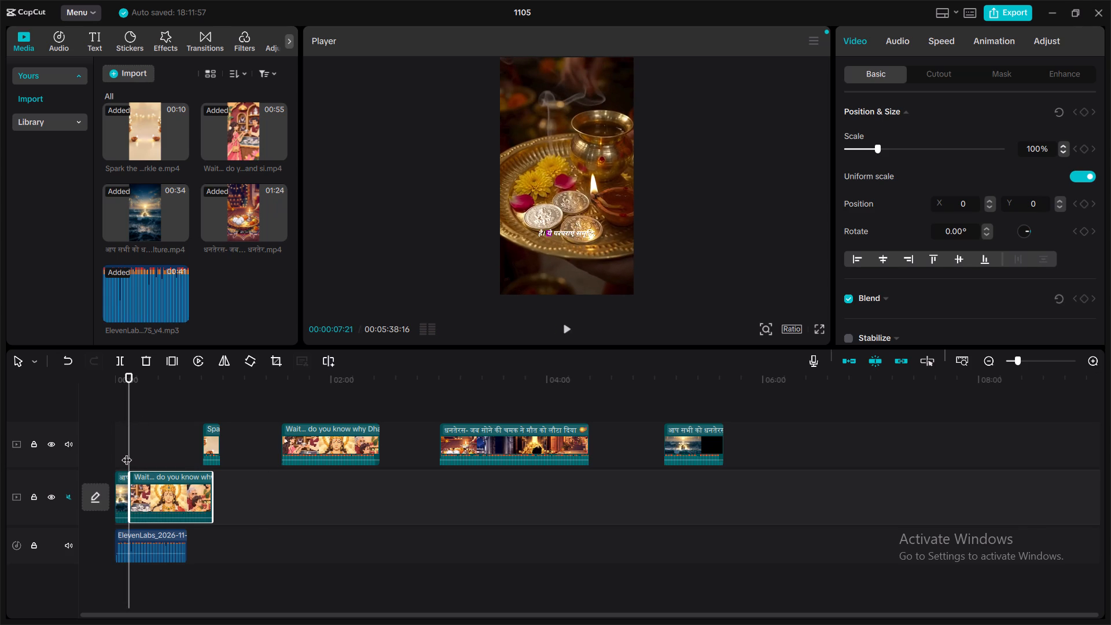
drag(127, 451, 102, 456)
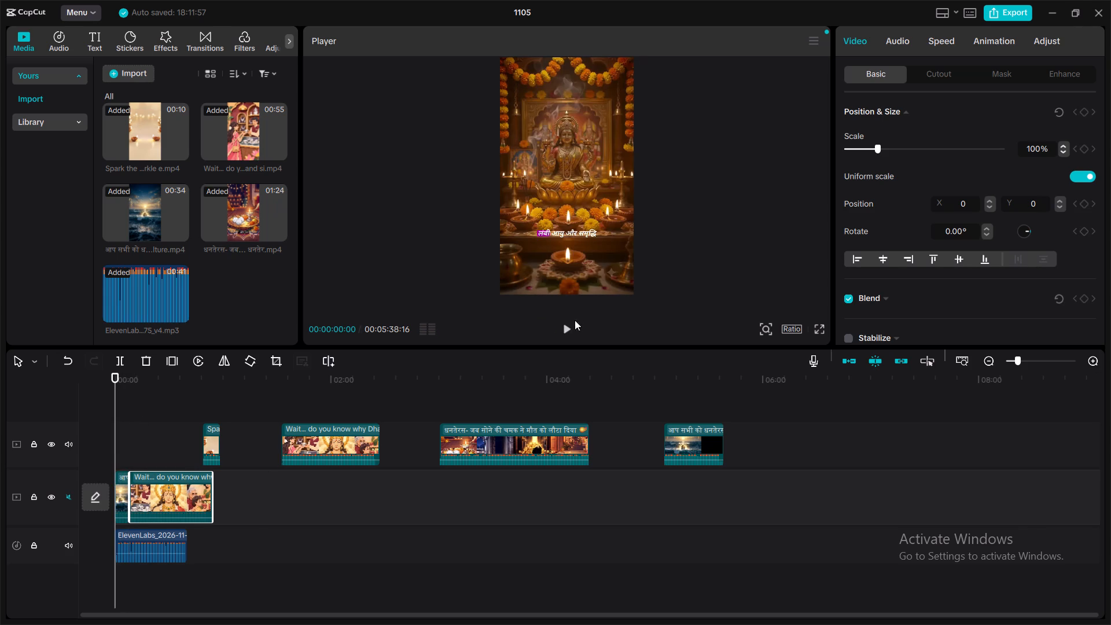
click(566, 327)
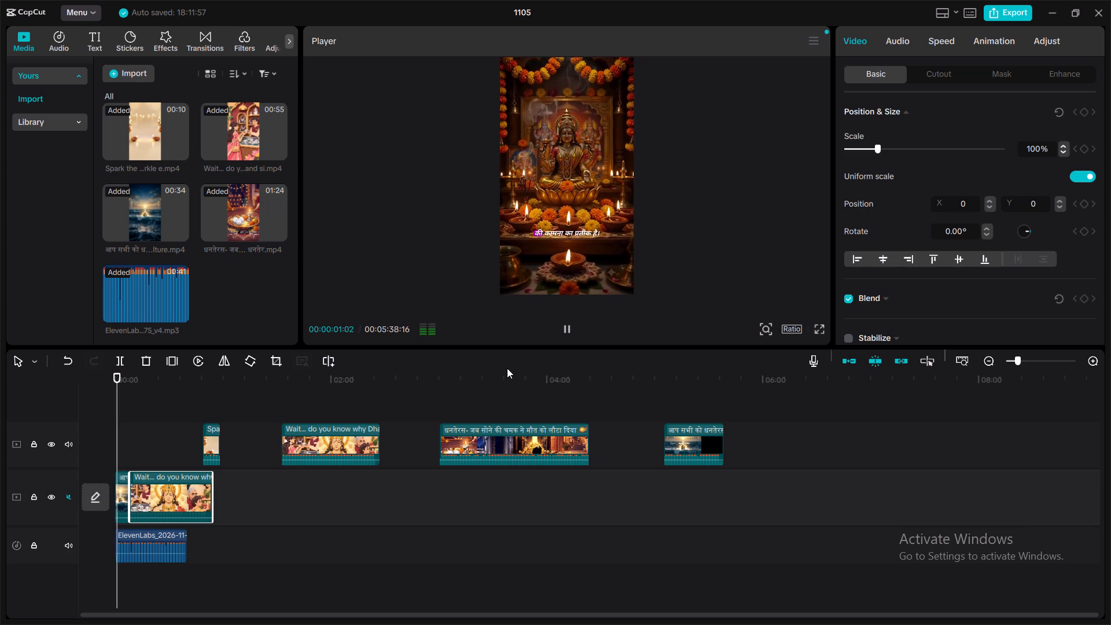
Scrub through the Dhanteras story clip on the upper track between about 00:03:03 and 00:04:03 to review its scenes.
click(507, 368)
click(497, 388)
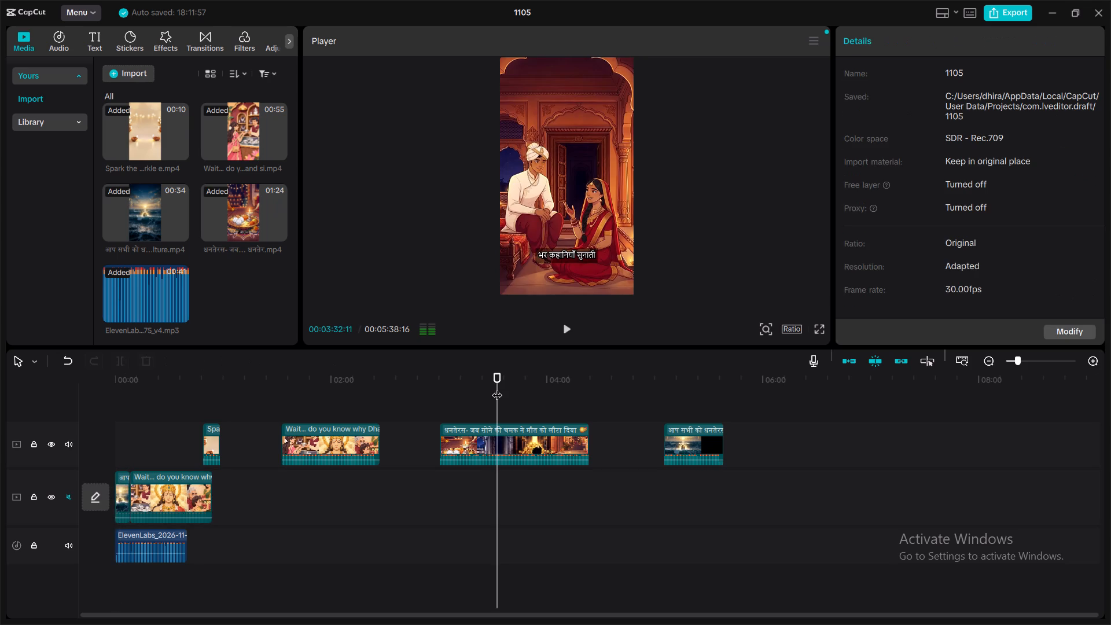
drag(497, 388, 446, 398)
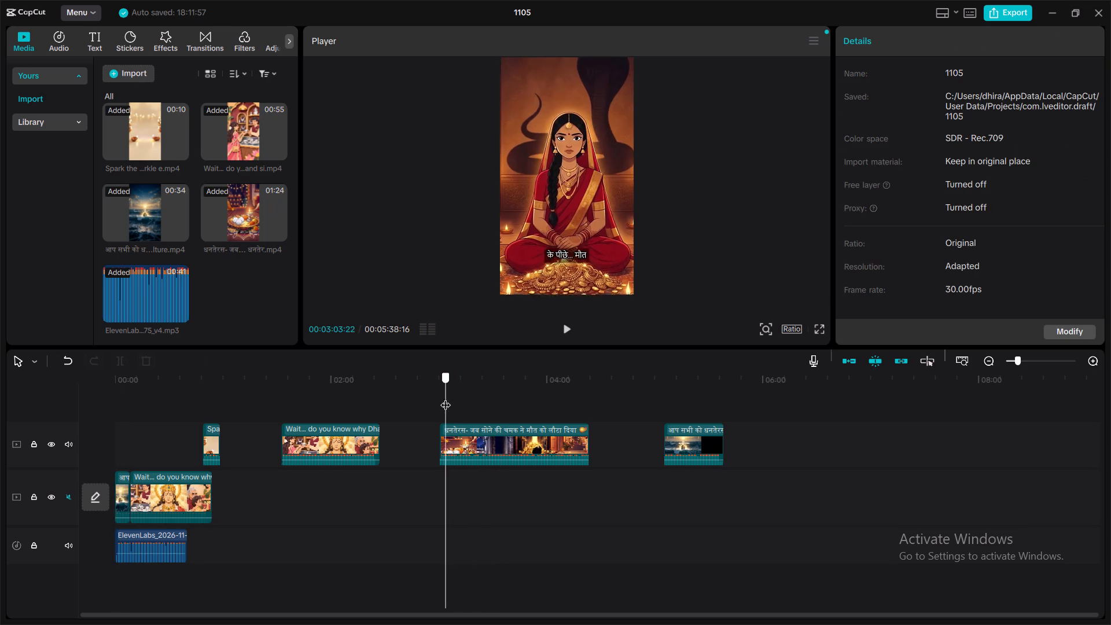
drag(446, 398, 560, 403)
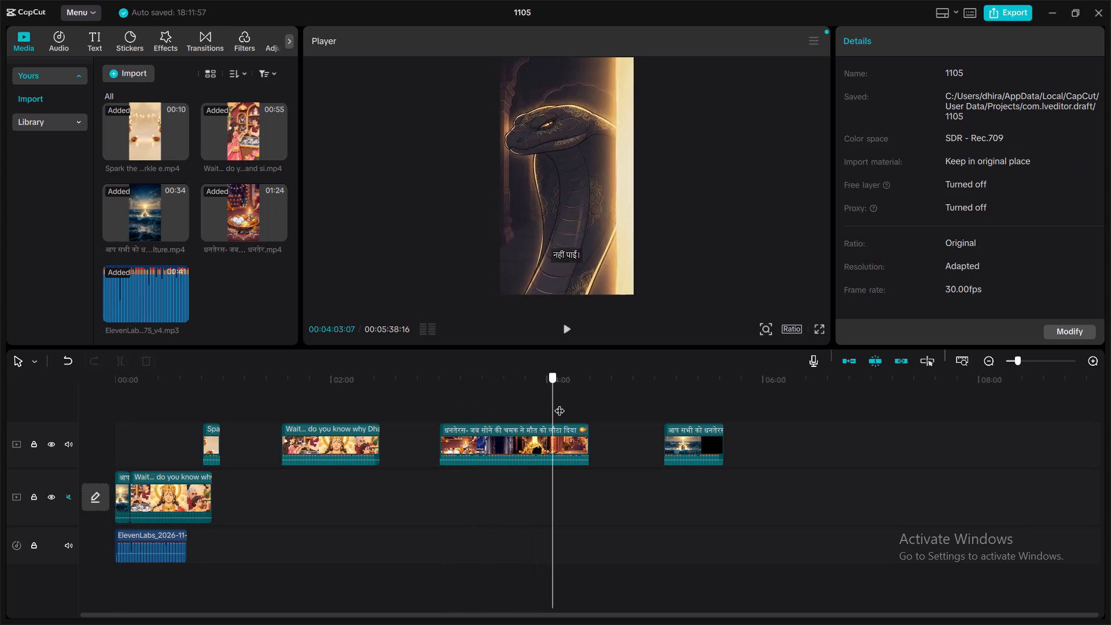
drag(560, 403, 123, 432)
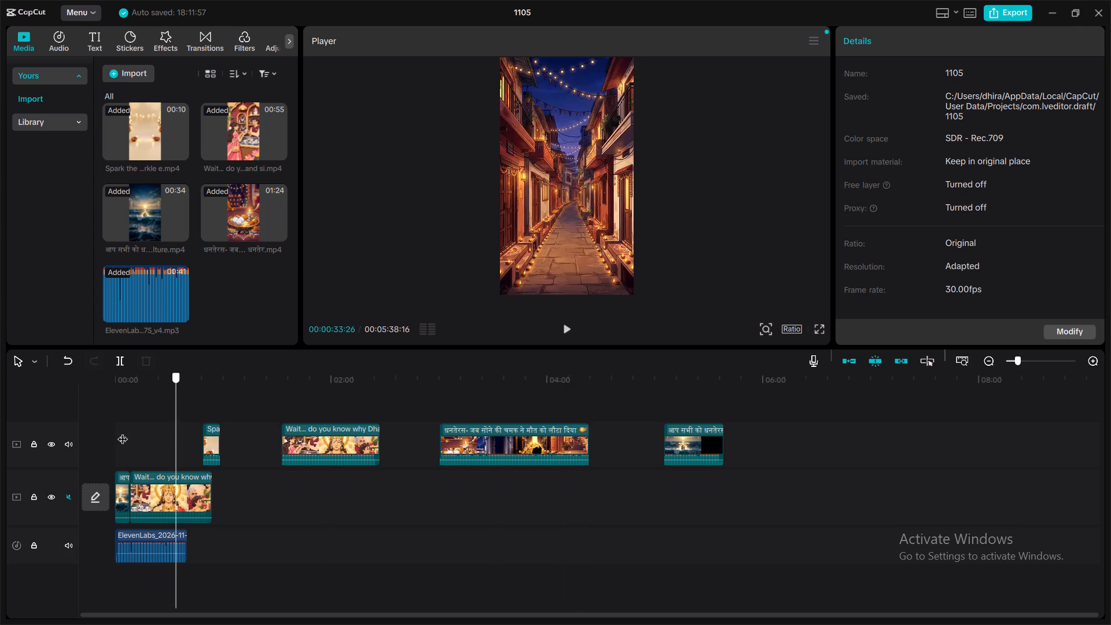
Replay the opening clip with the voiceover from 00:00:00:00 and pause at 00:00:02:05.
drag(123, 432, 78, 435)
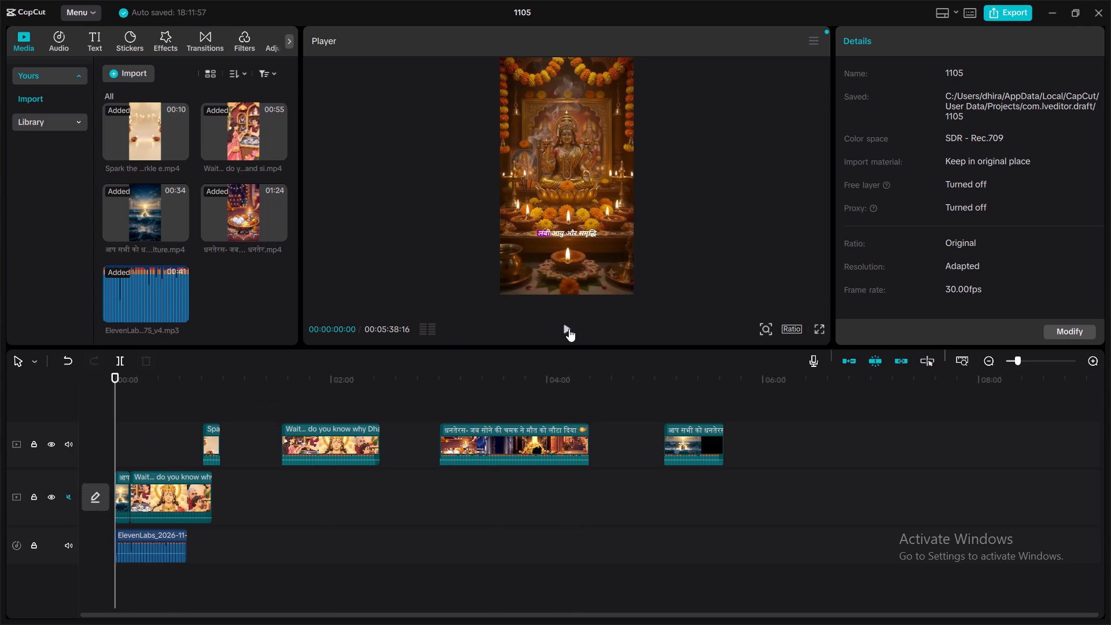
click(569, 329)
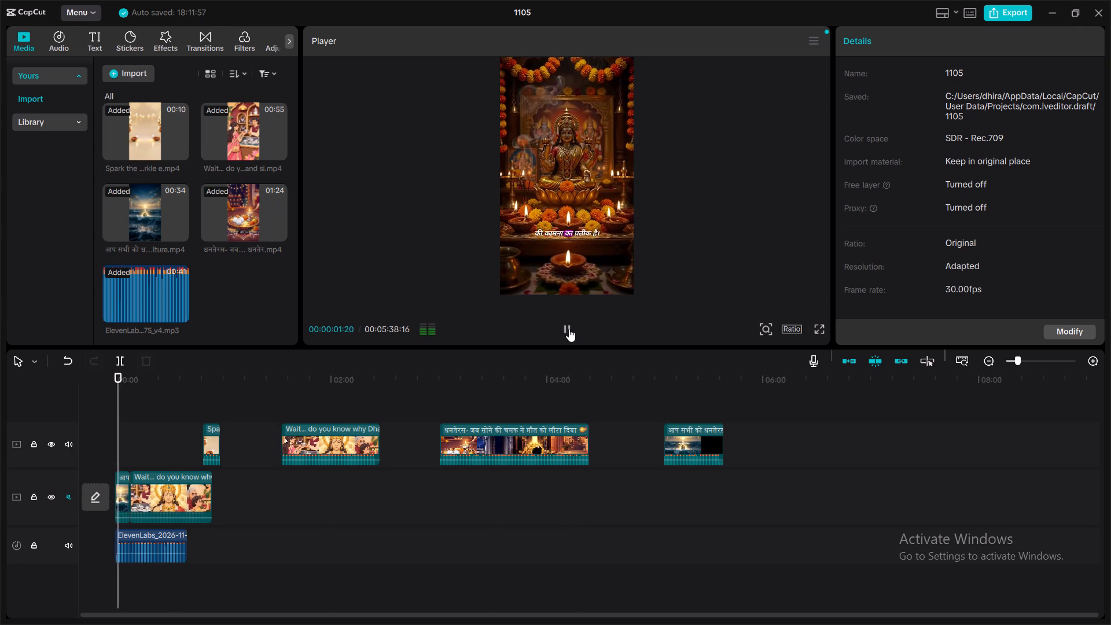
click(569, 329)
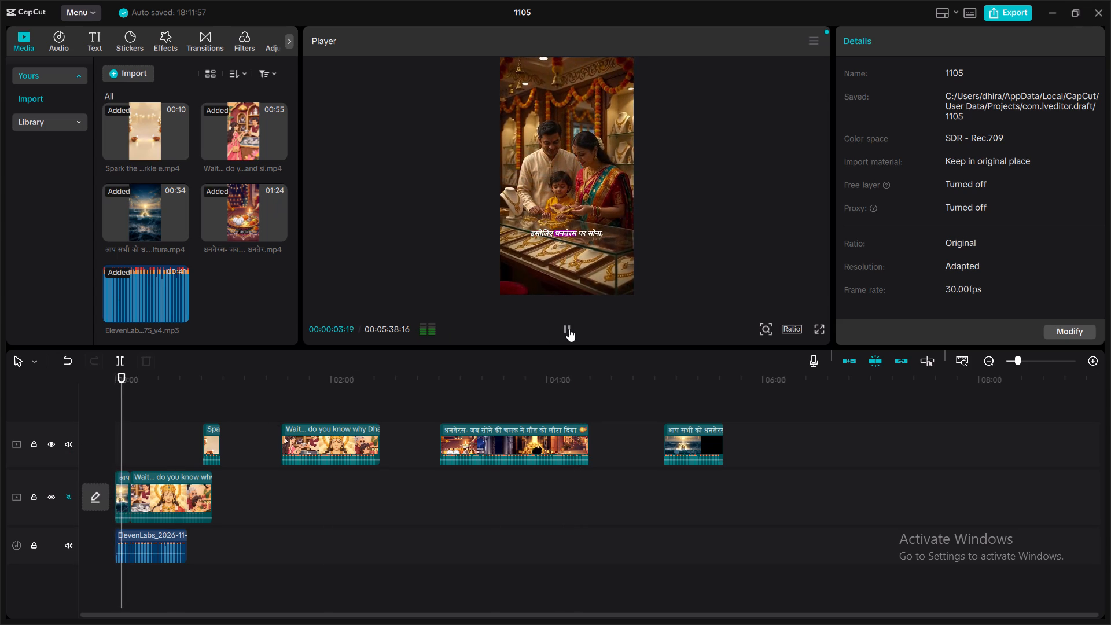
click(569, 329)
click(569, 329)
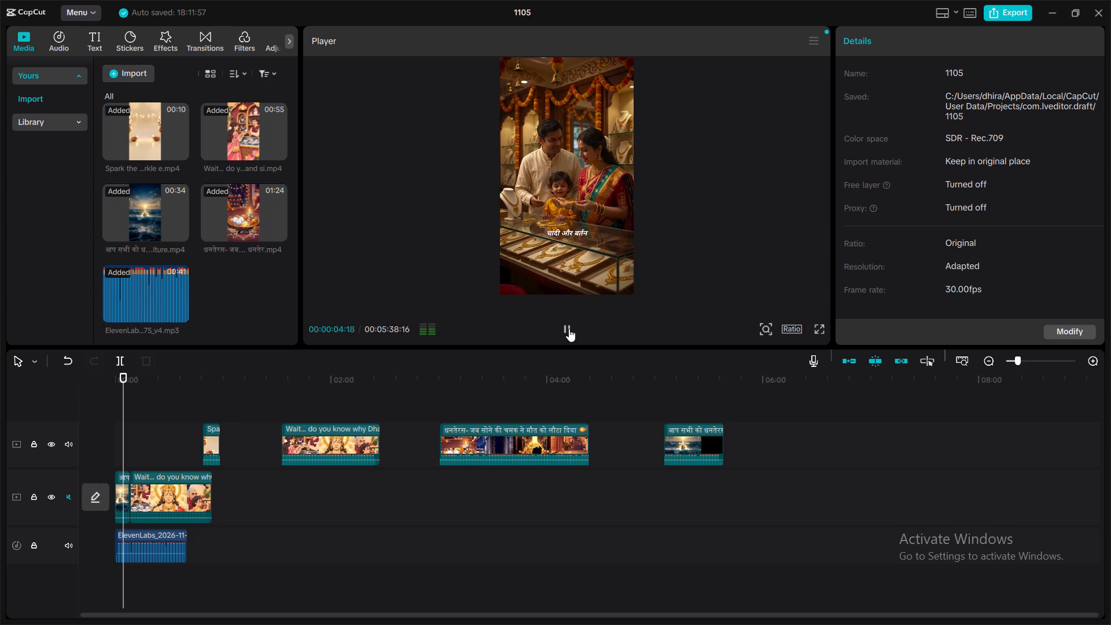
drag(126, 373, 119, 376)
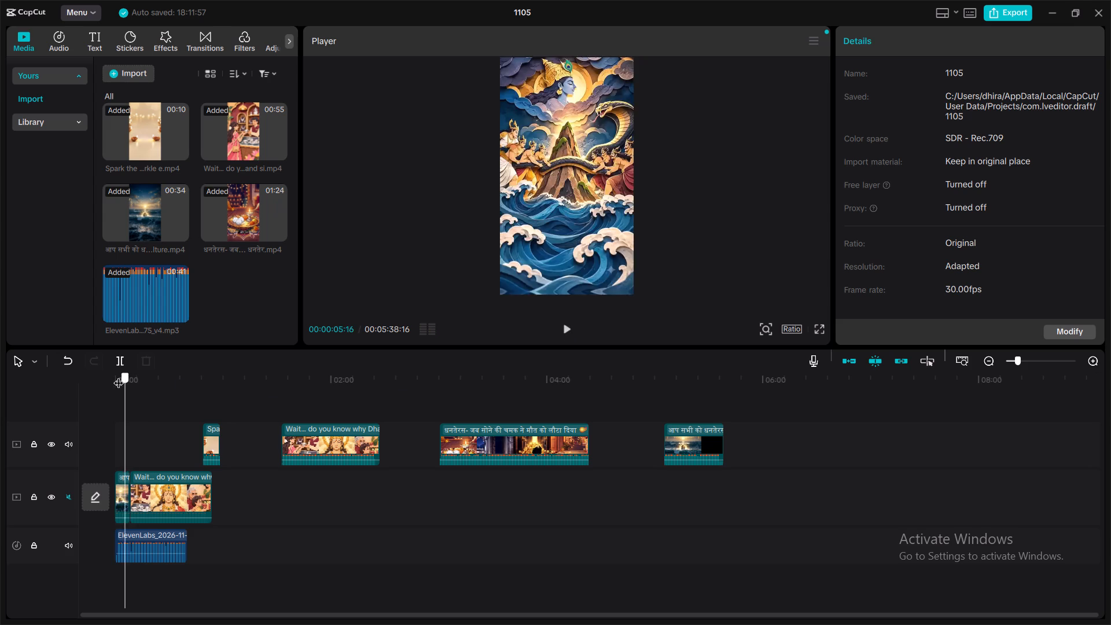
drag(119, 376, 107, 378)
click(565, 326)
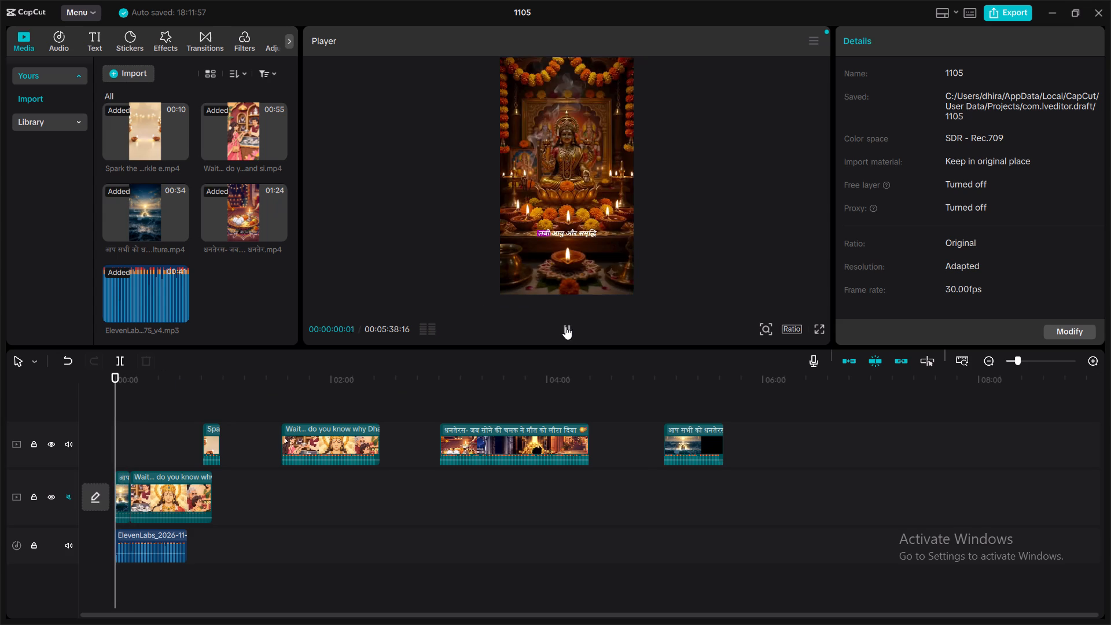
click(565, 326)
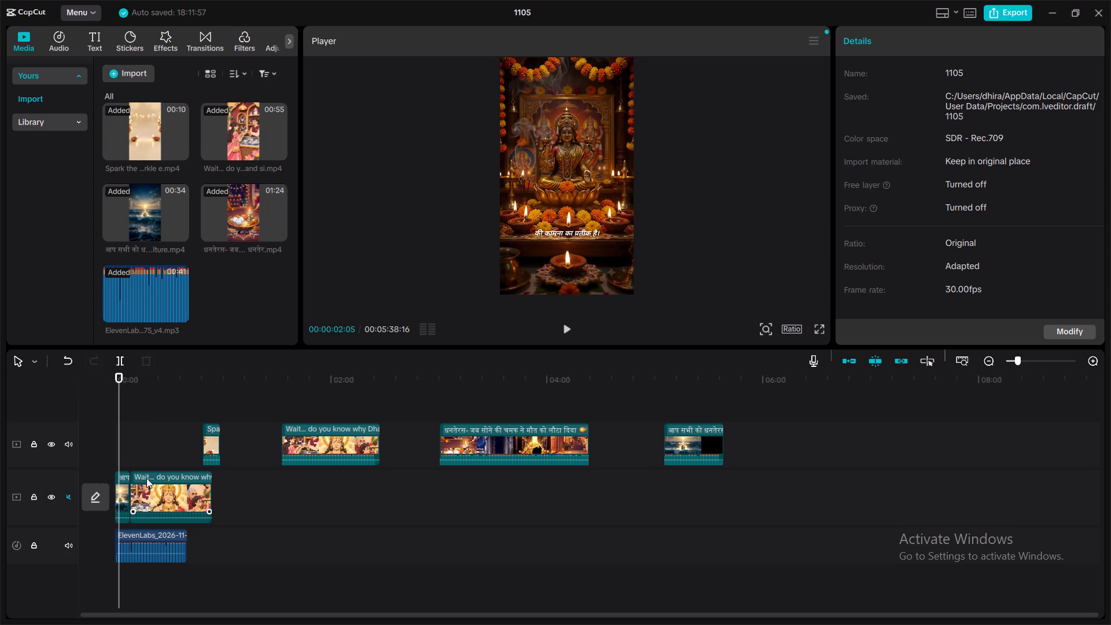
Trim the end of the opening clip on the main track back to the playhead at 00:00:02:05.
click(125, 480)
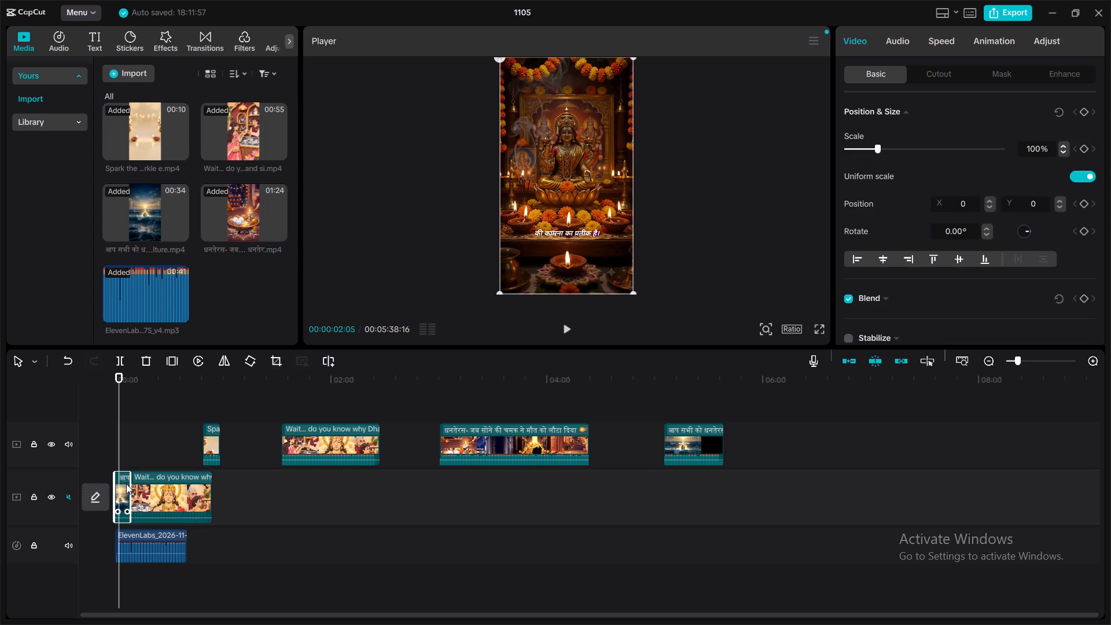
drag(130, 487, 120, 488)
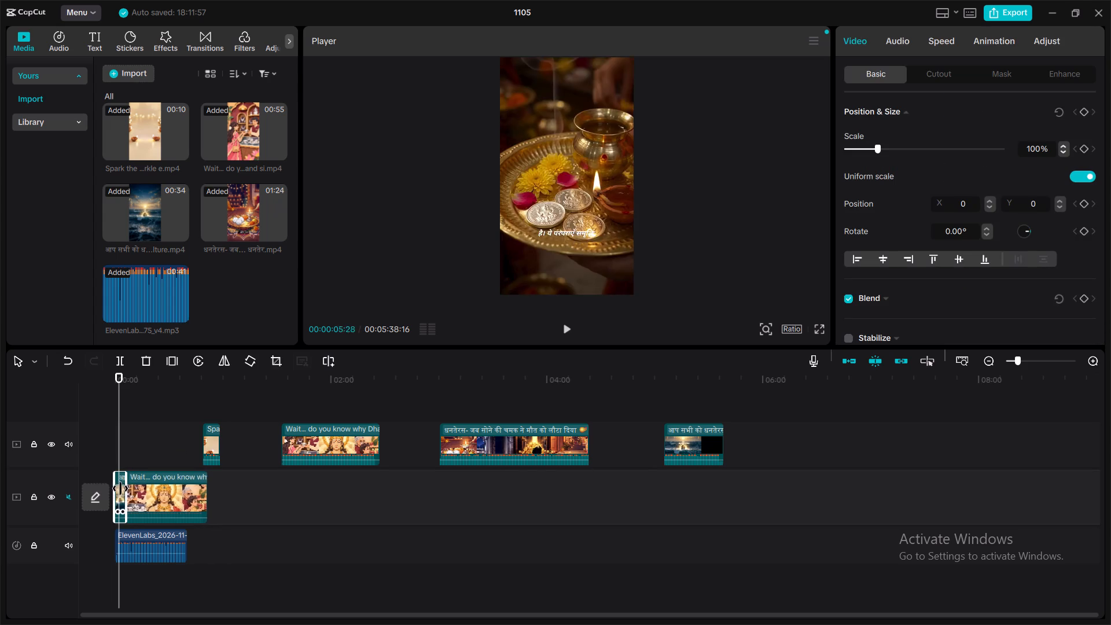
drag(120, 488, 116, 491)
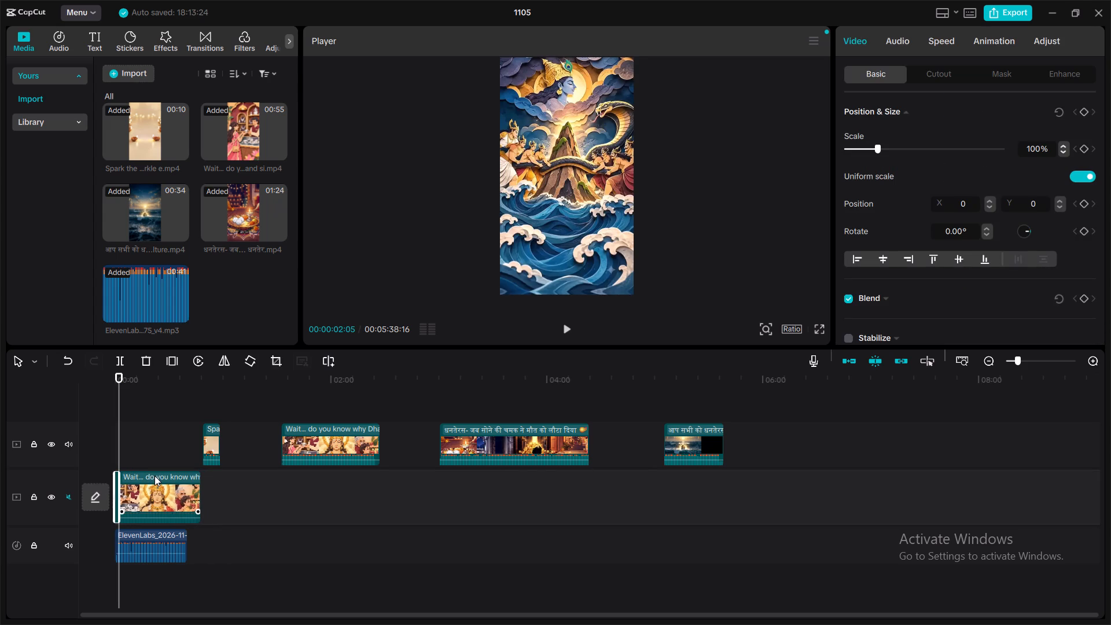
Trim the start of the main track's "Wait... do you know why" clip so it begins at the jewellery shop scene.
click(154, 476)
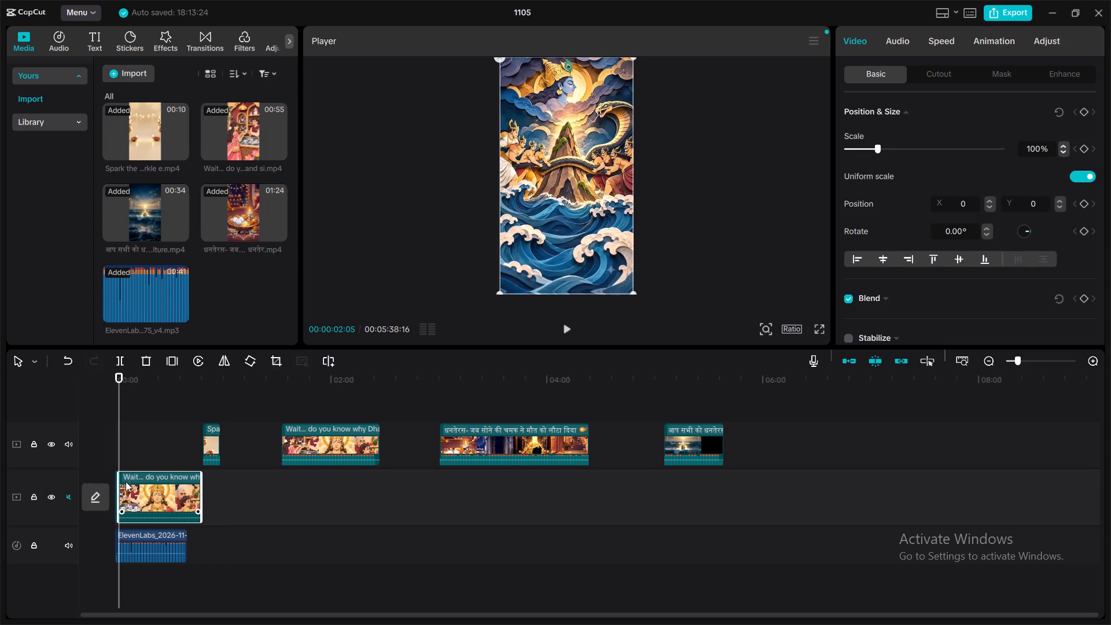
drag(119, 483, 148, 485)
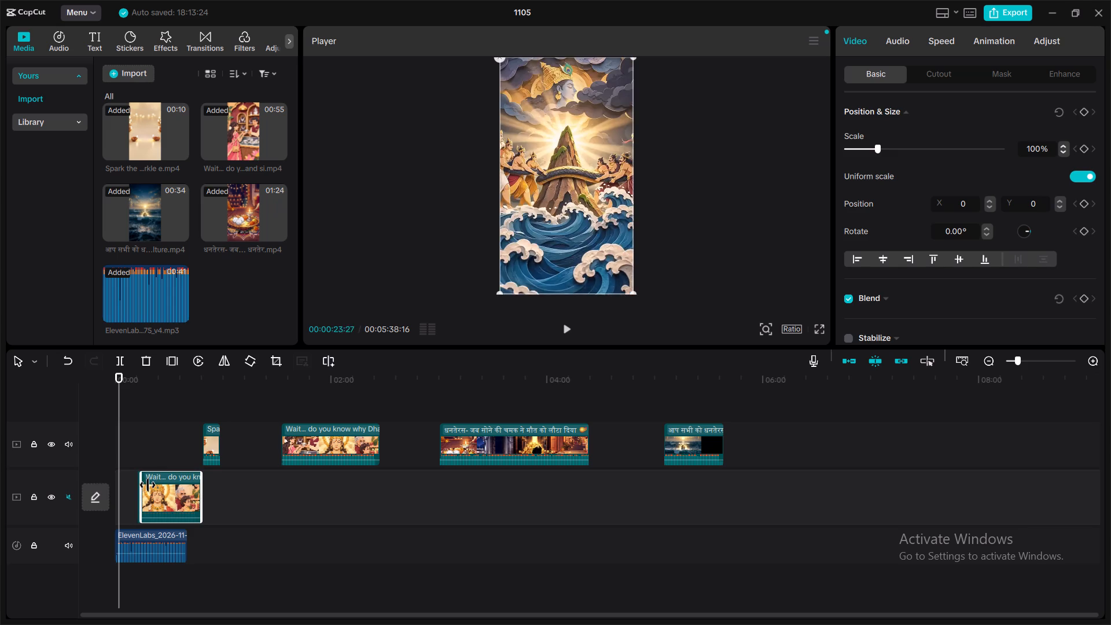
drag(148, 485, 158, 485)
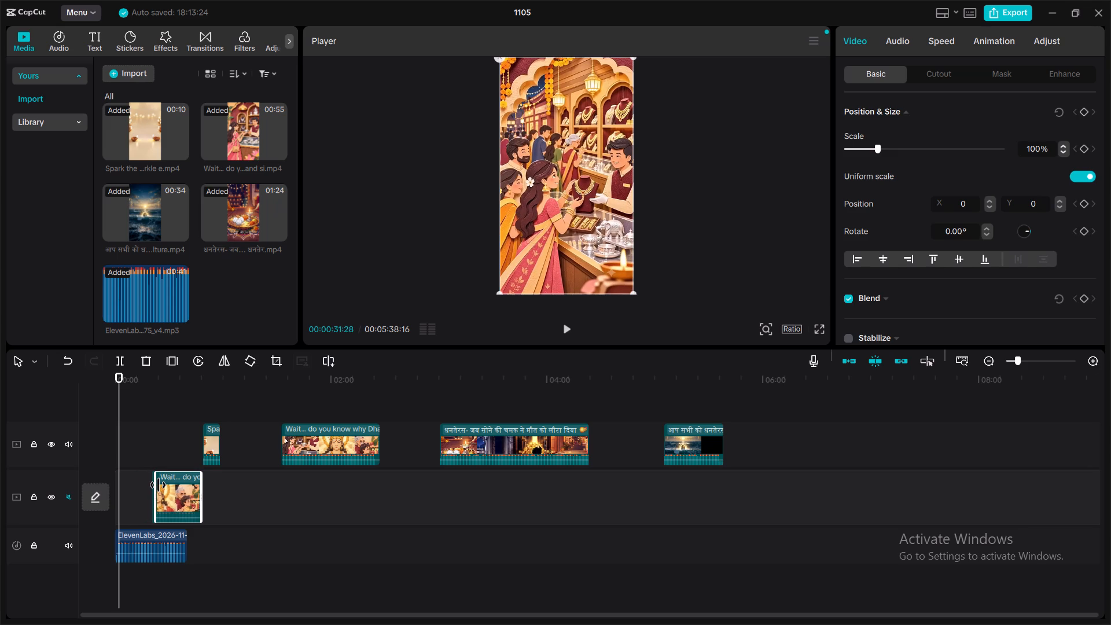
drag(158, 485, 152, 487)
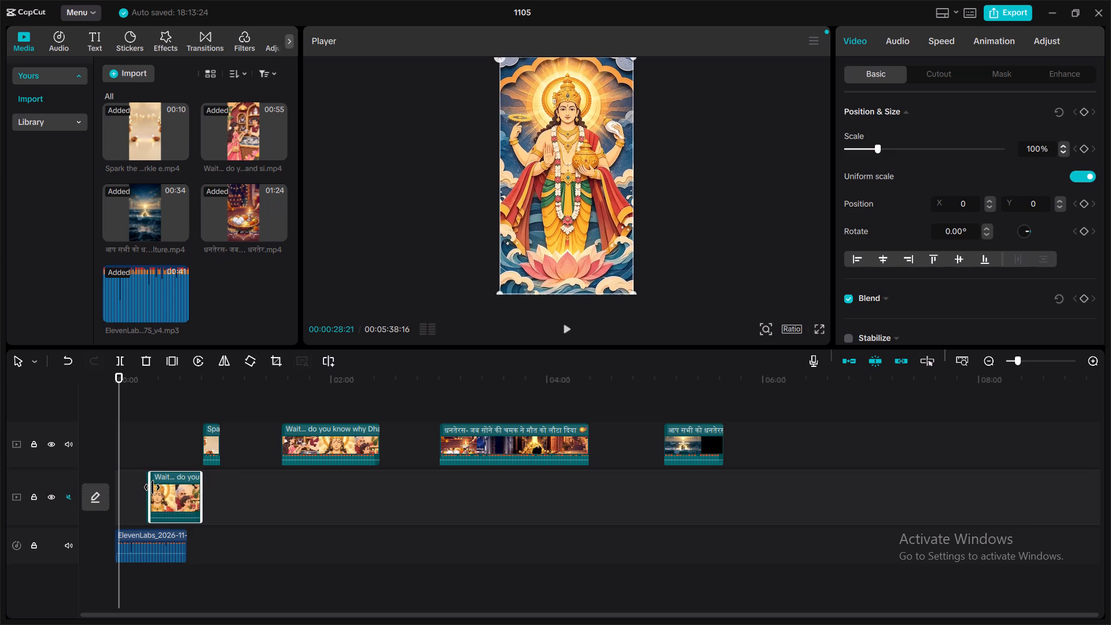
drag(152, 487, 156, 487)
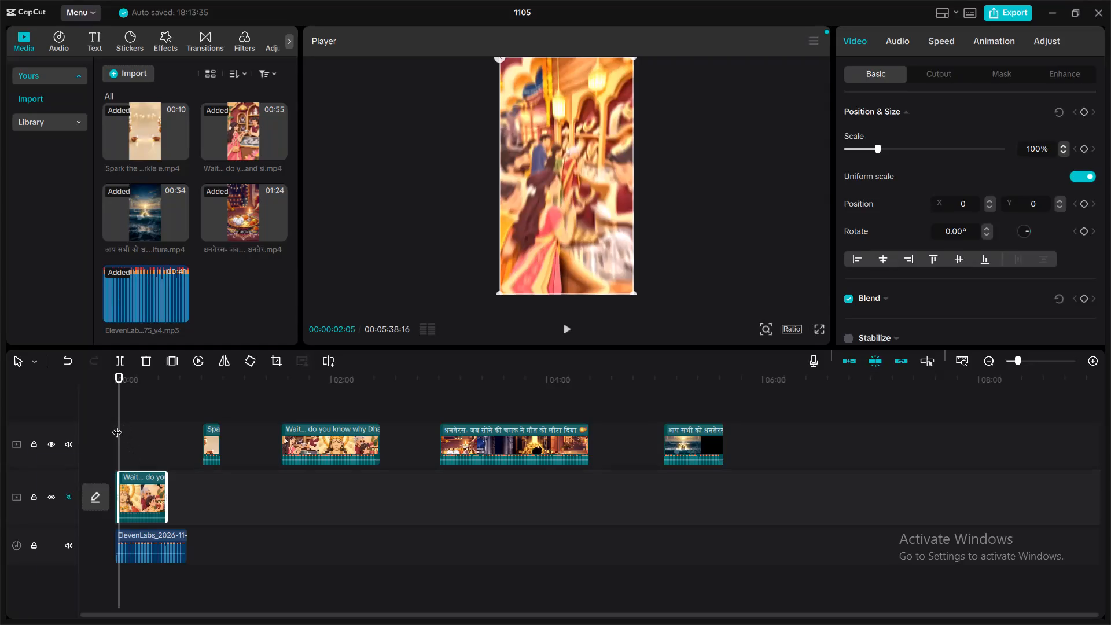
Play the main track from 00:00:00:00 and trim the end of the jewellery shop clip to 00:00:08:26.
drag(117, 425, 102, 426)
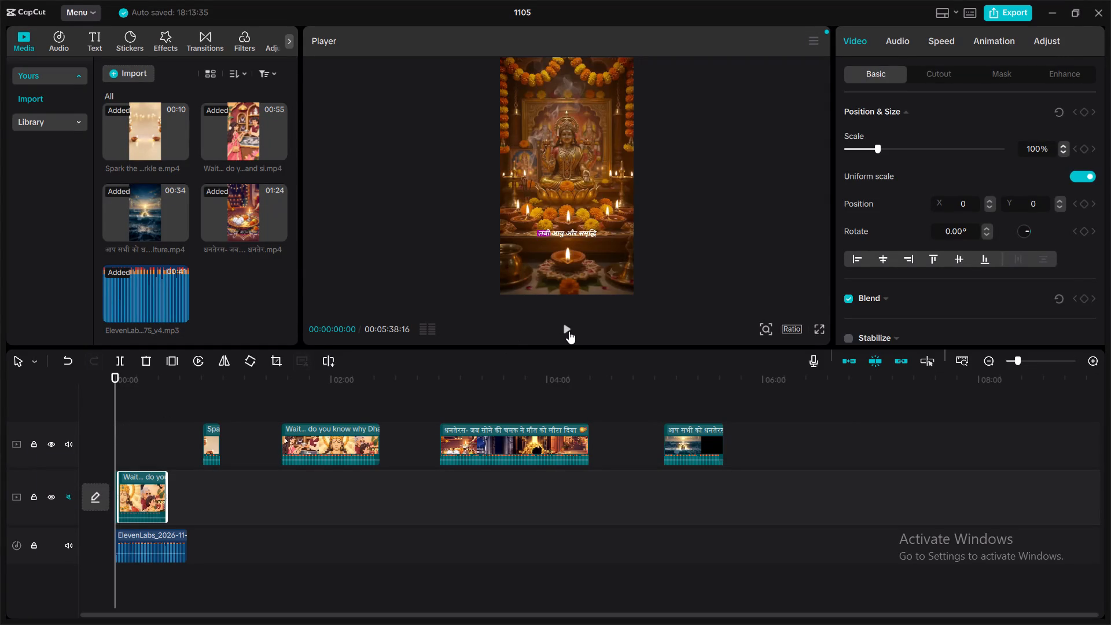
click(569, 331)
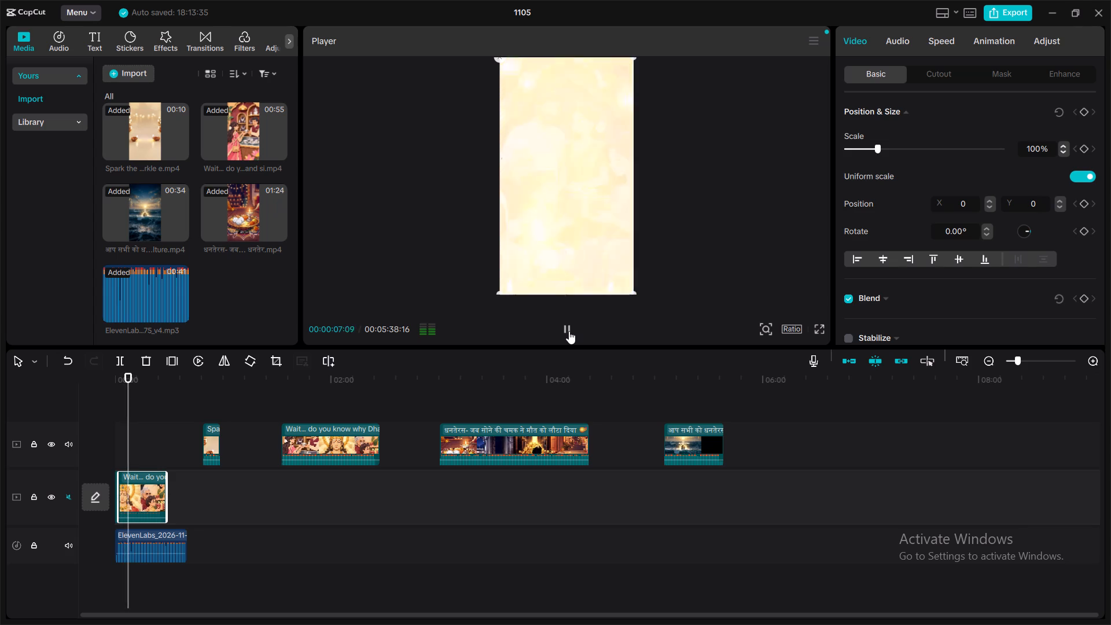
click(569, 331)
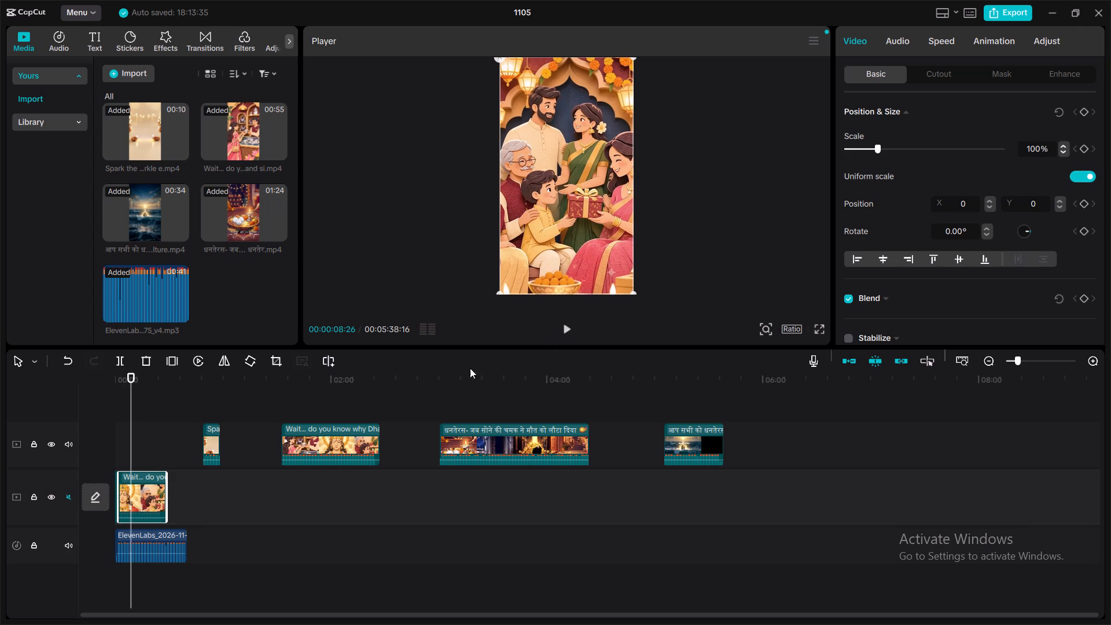
drag(167, 484, 141, 490)
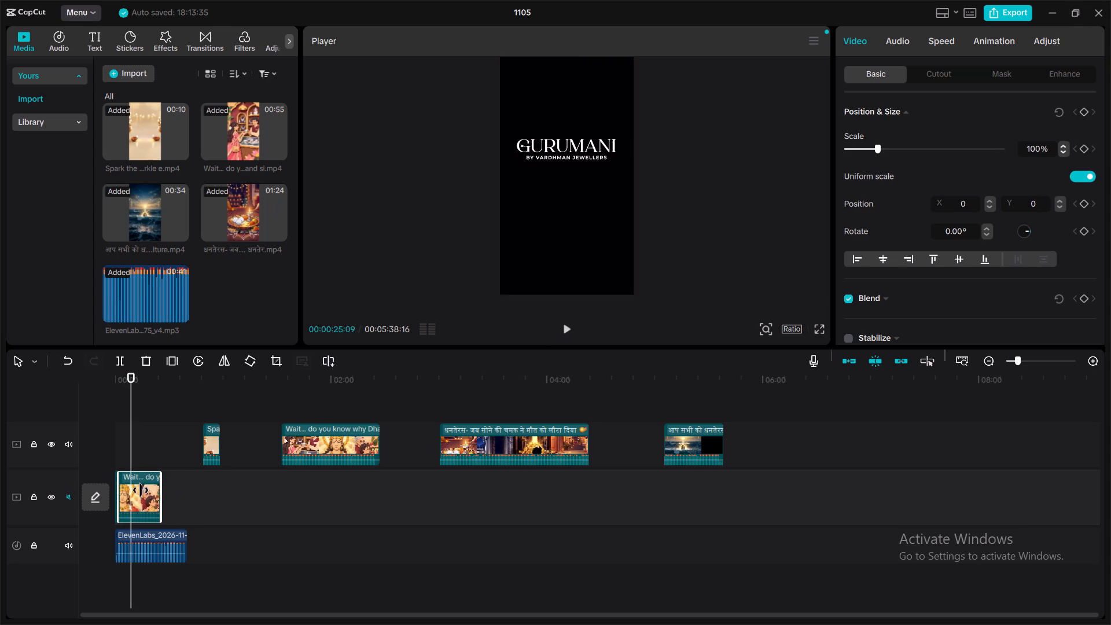
drag(141, 490, 130, 492)
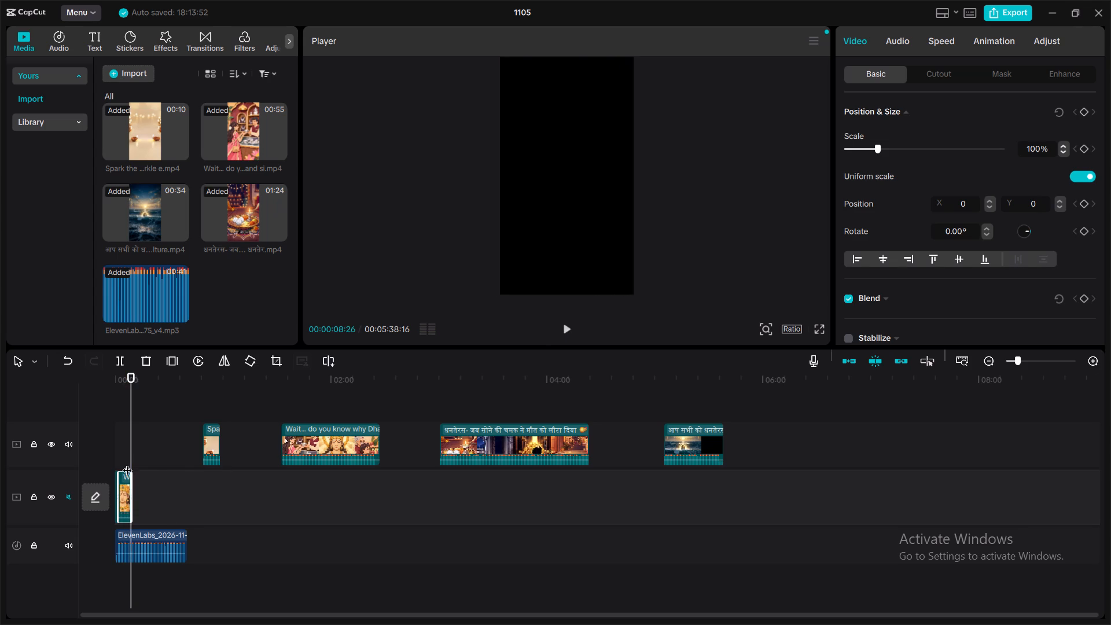
Replay the jewellery shop clip around 00:00:05 to 00:00:07 and shorten its end to 00:00:06:28, before the family scene.
click(127, 457)
drag(131, 444, 127, 445)
drag(127, 445, 125, 445)
click(565, 322)
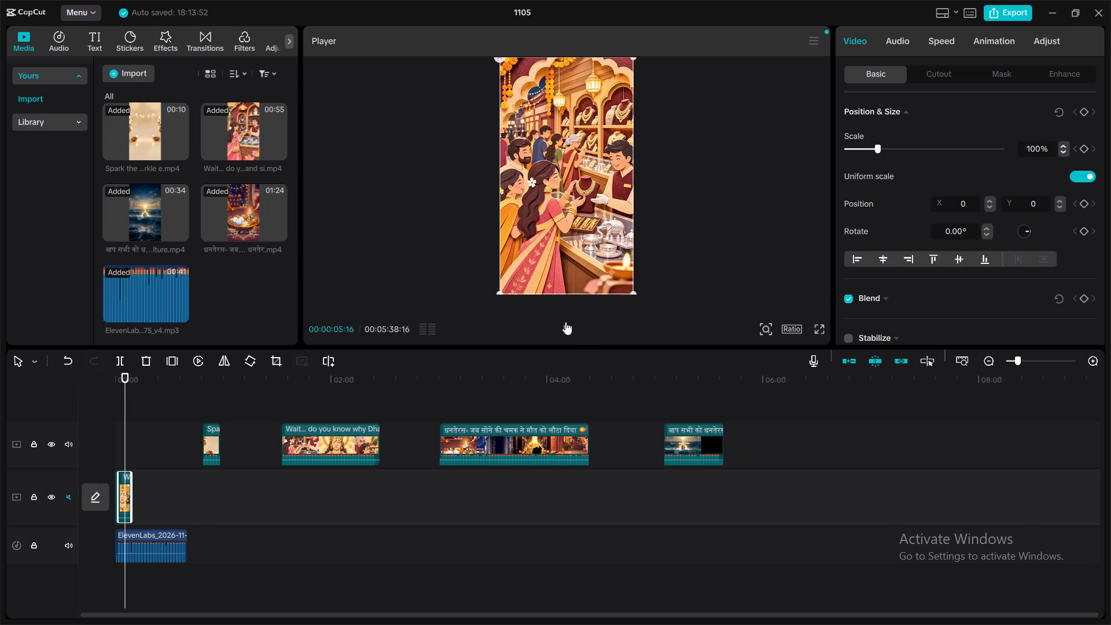
click(565, 322)
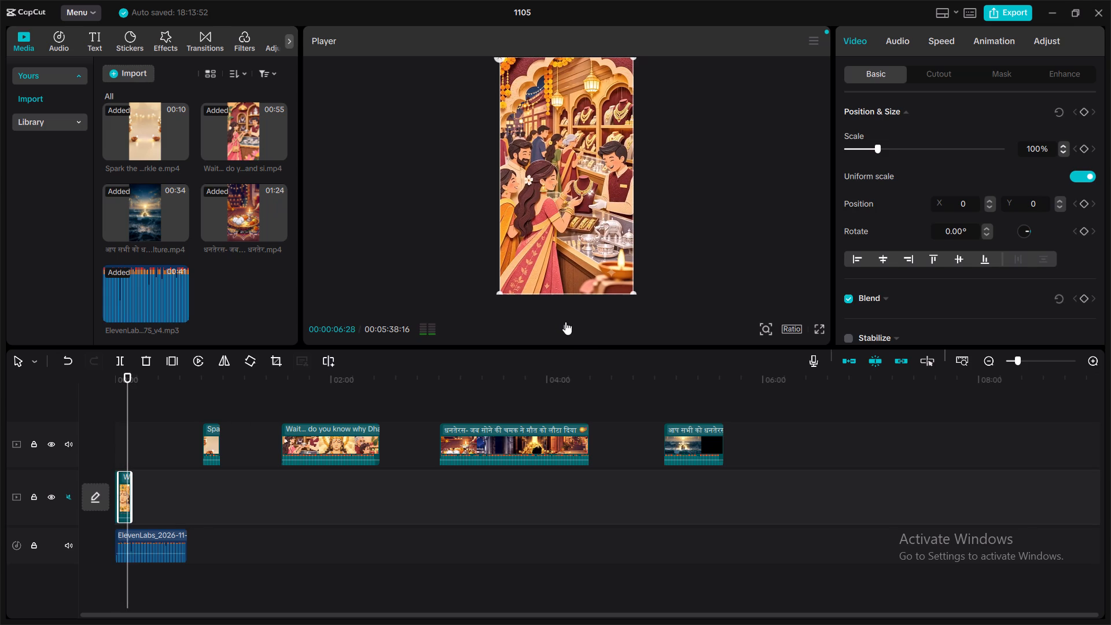
double_click(565, 322)
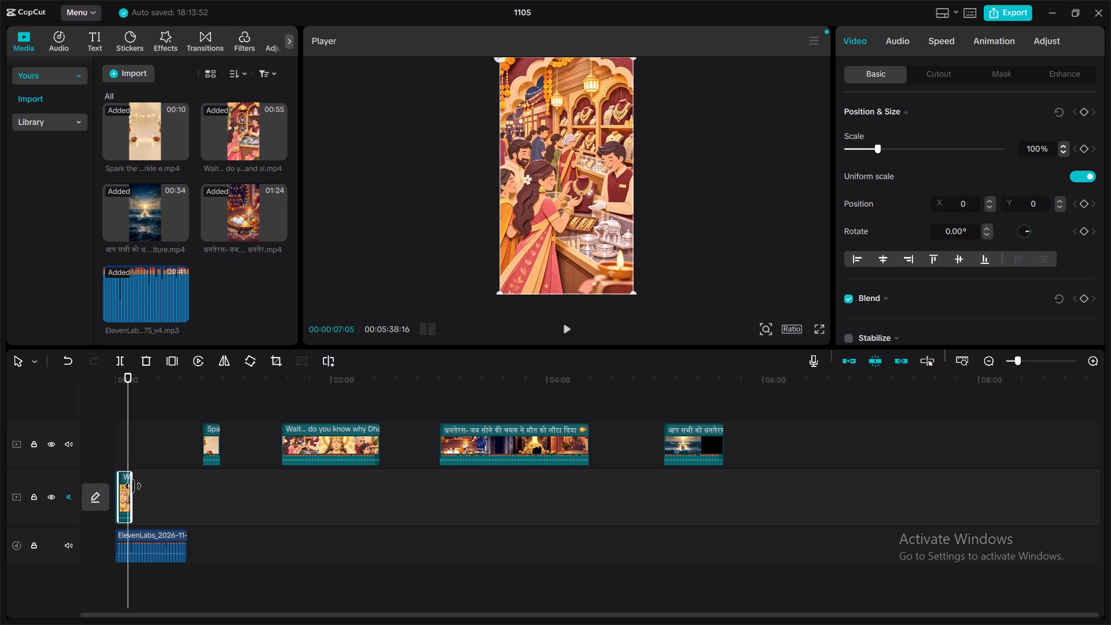
double_click(564, 325)
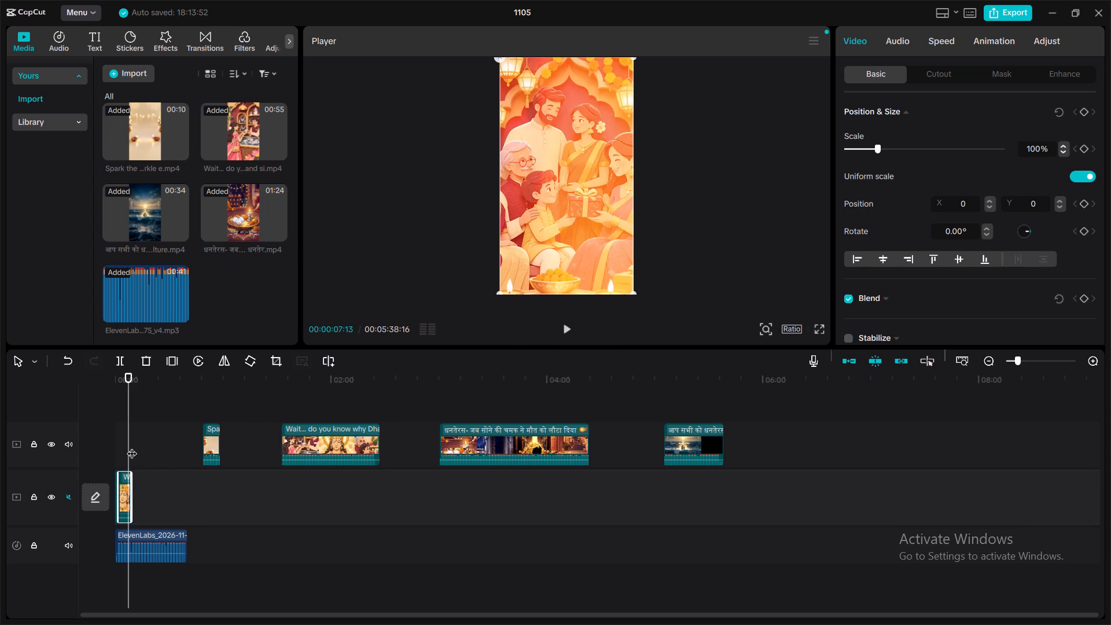
drag(129, 442, 124, 442)
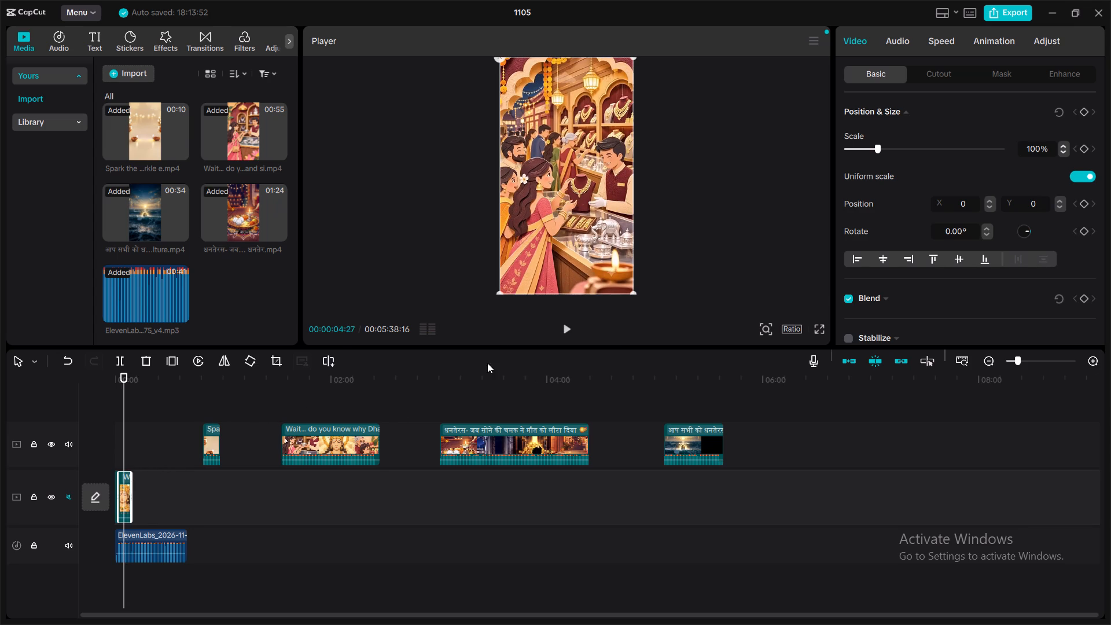
click(571, 326)
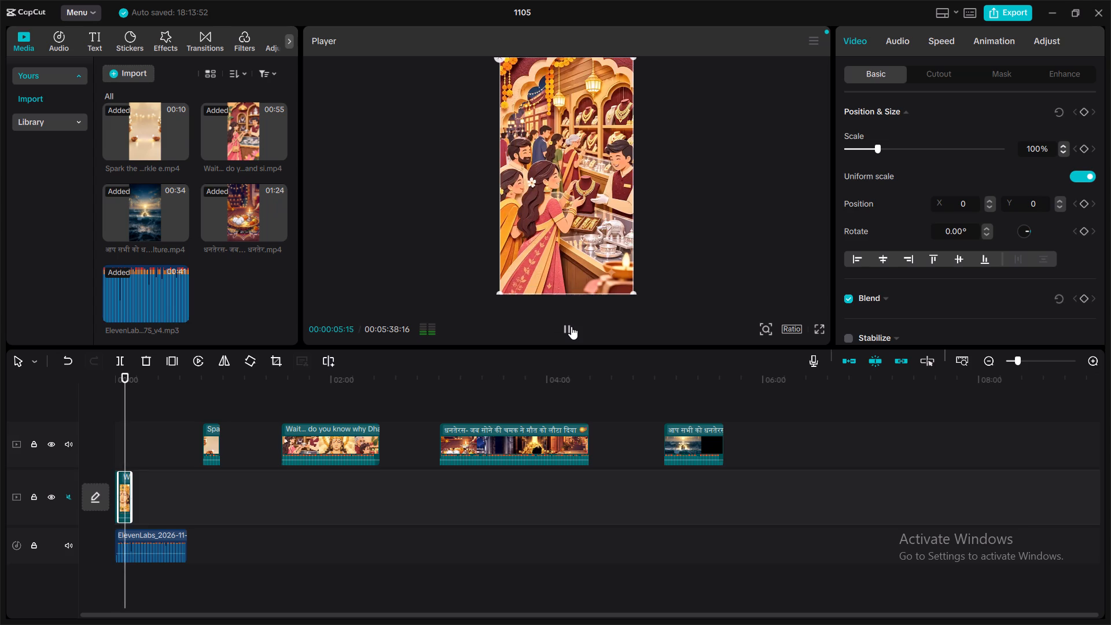
click(571, 326)
click(571, 326)
click(571, 326)
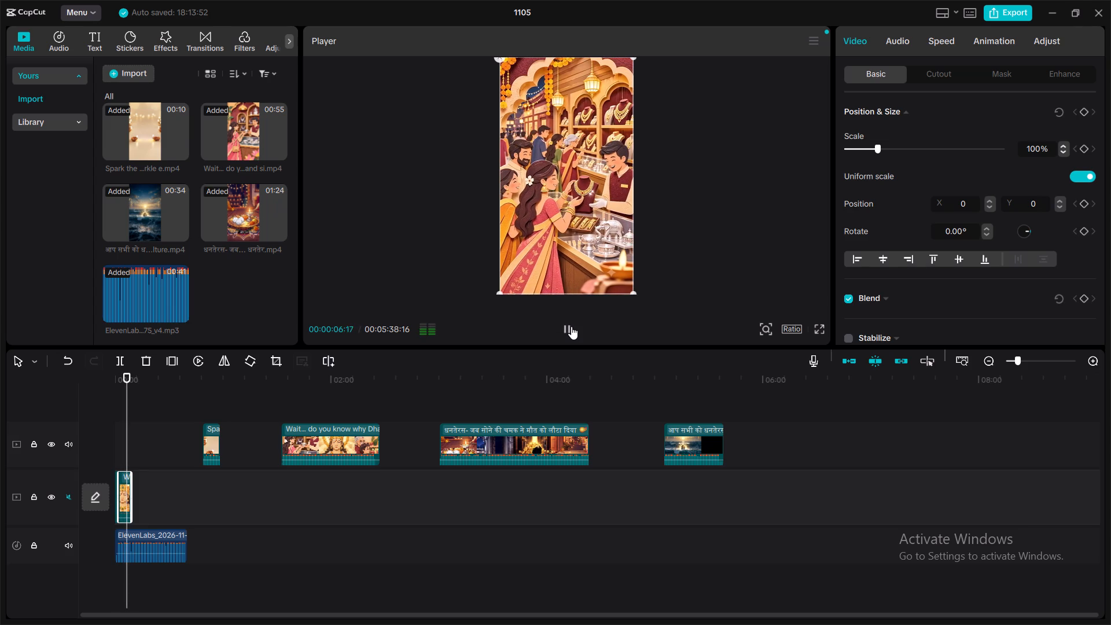
click(133, 485)
click(133, 485)
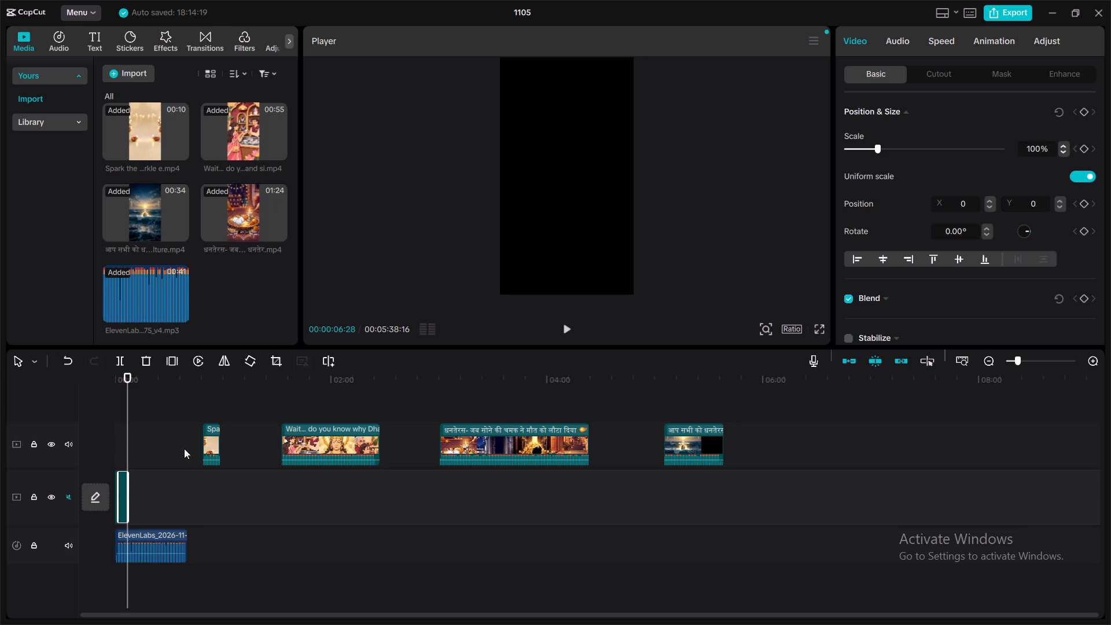
Split the upper track's "Wait... do you know why" clip at 00:01:42:01, at the ocean-churning scene, and append its second part to the main track.
click(453, 392)
drag(453, 392, 279, 401)
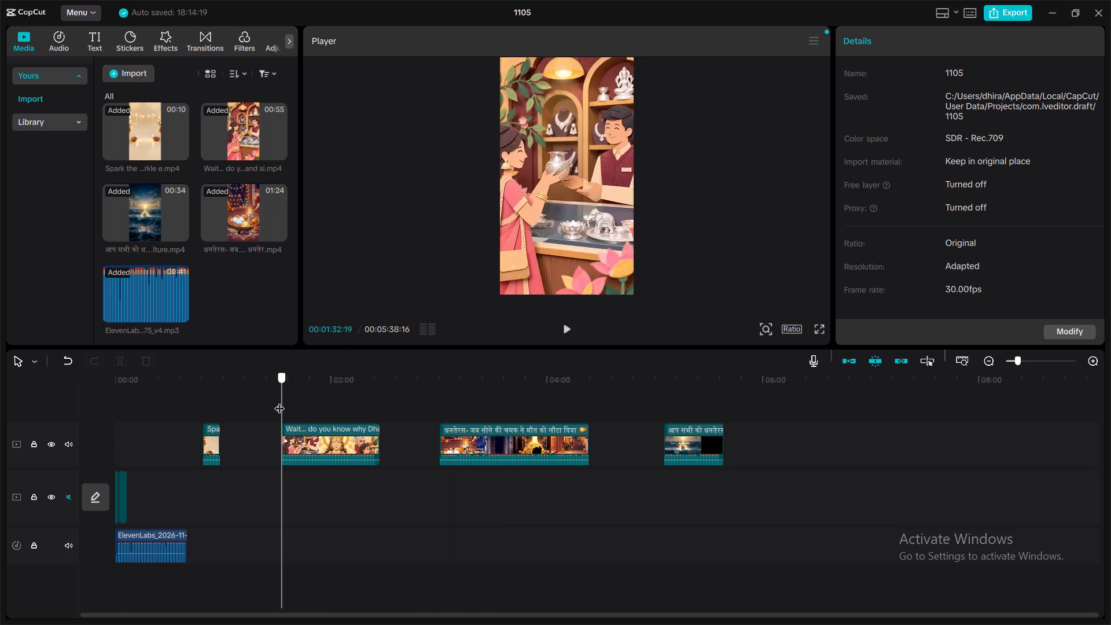
drag(279, 401, 336, 396)
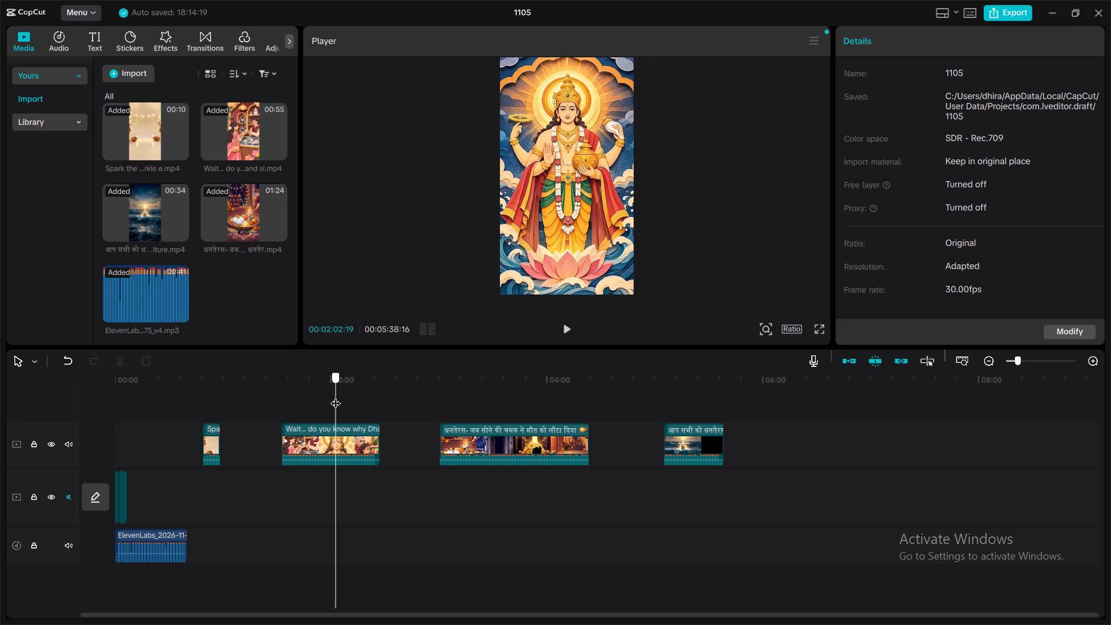
drag(336, 396, 347, 389)
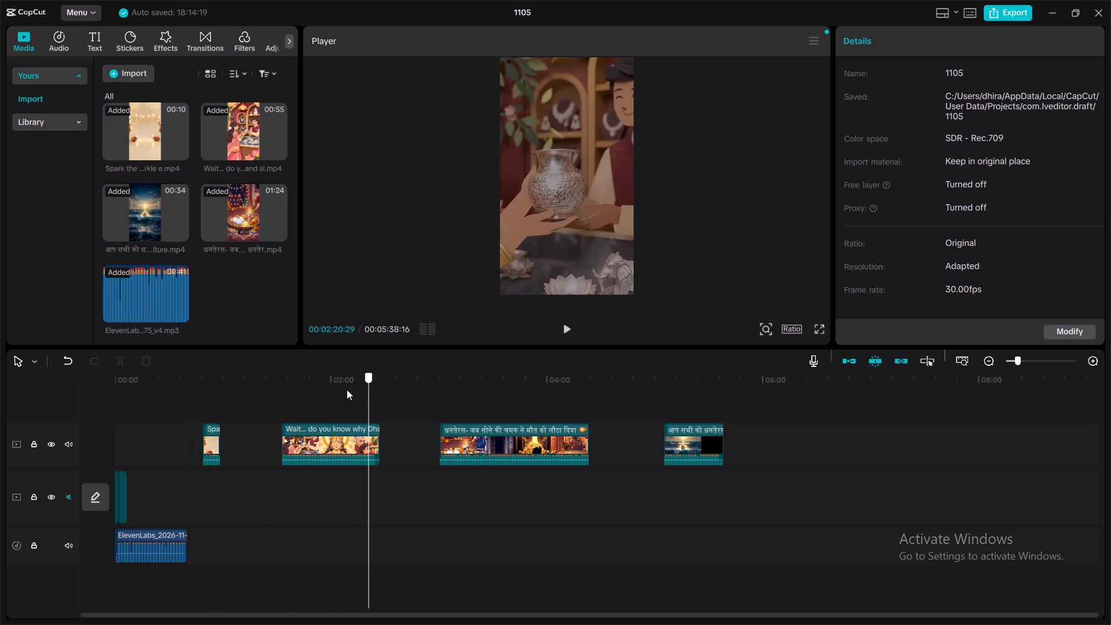
drag(347, 389, 300, 387)
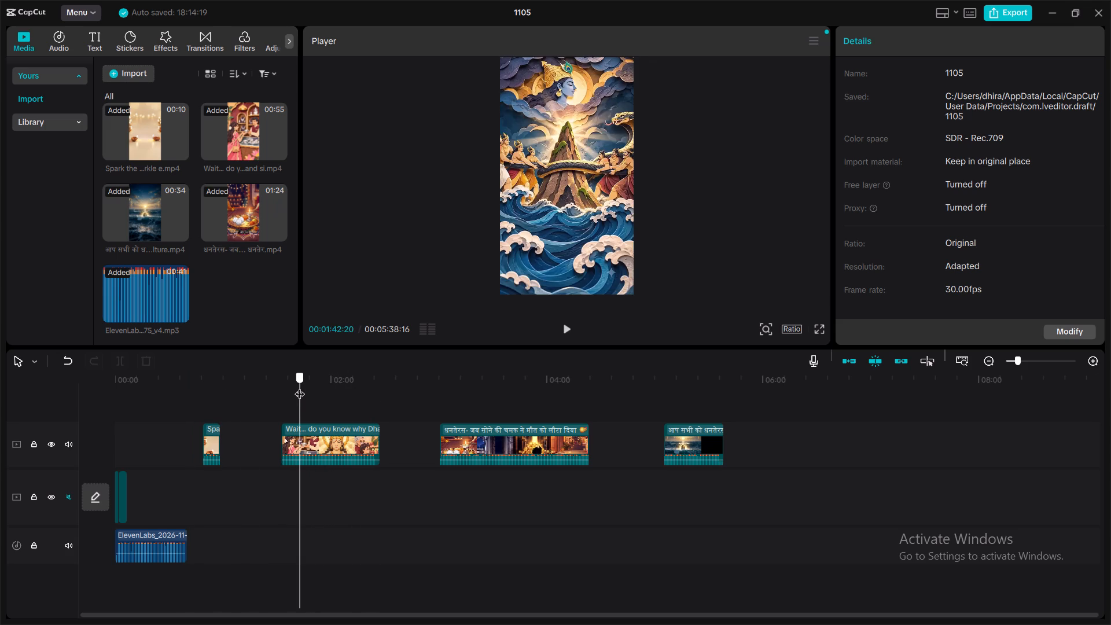
drag(300, 387, 300, 384)
drag(300, 384, 295, 384)
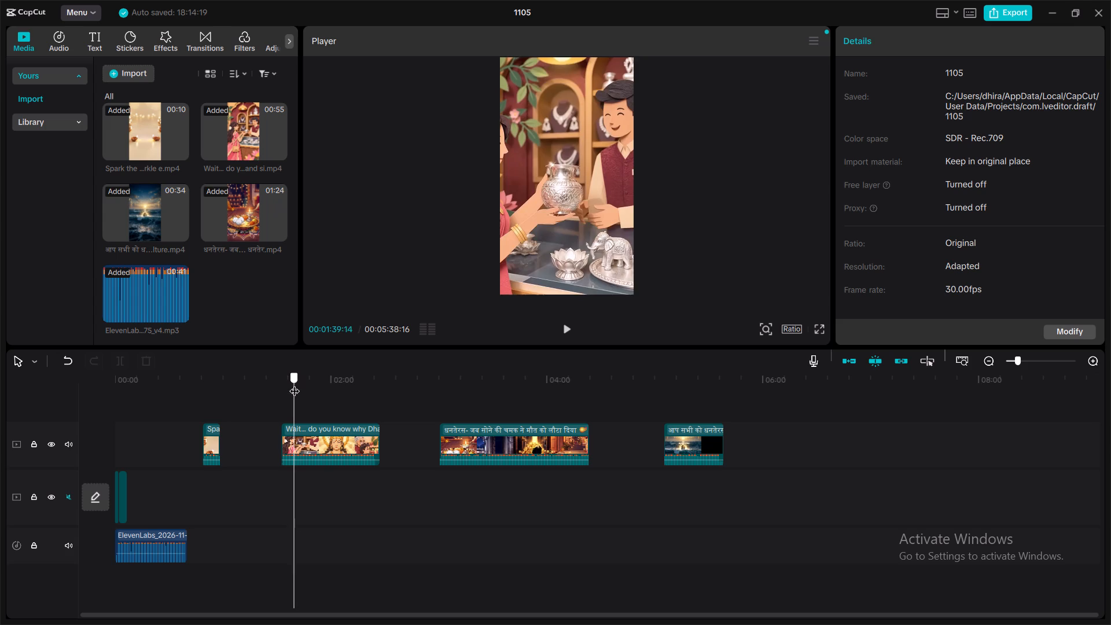
drag(295, 384, 300, 382)
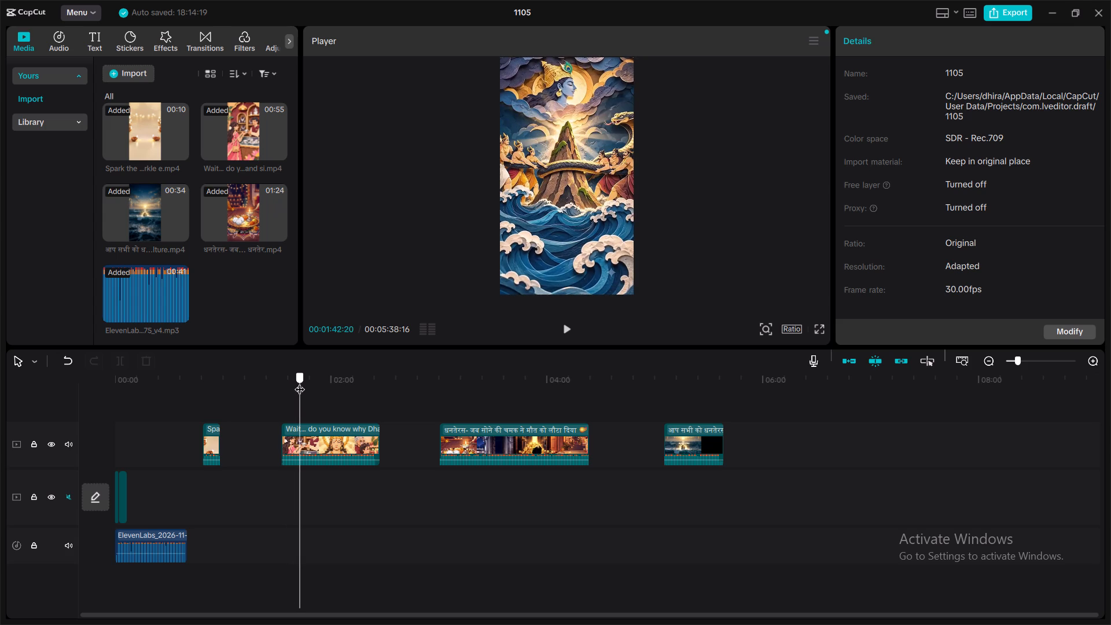
drag(300, 382, 299, 382)
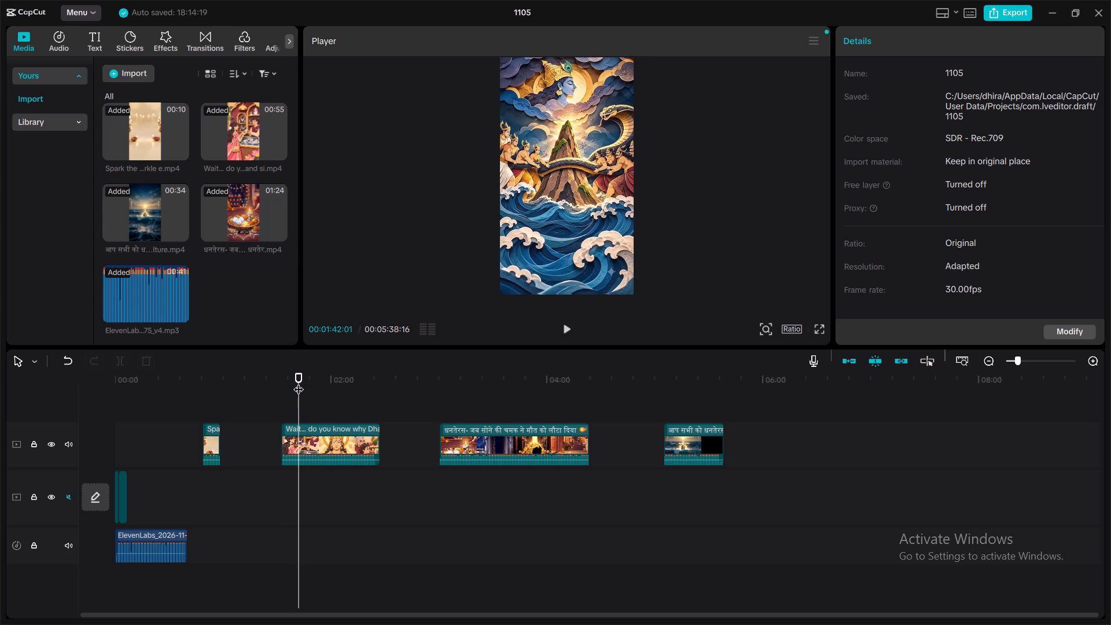
click(320, 425)
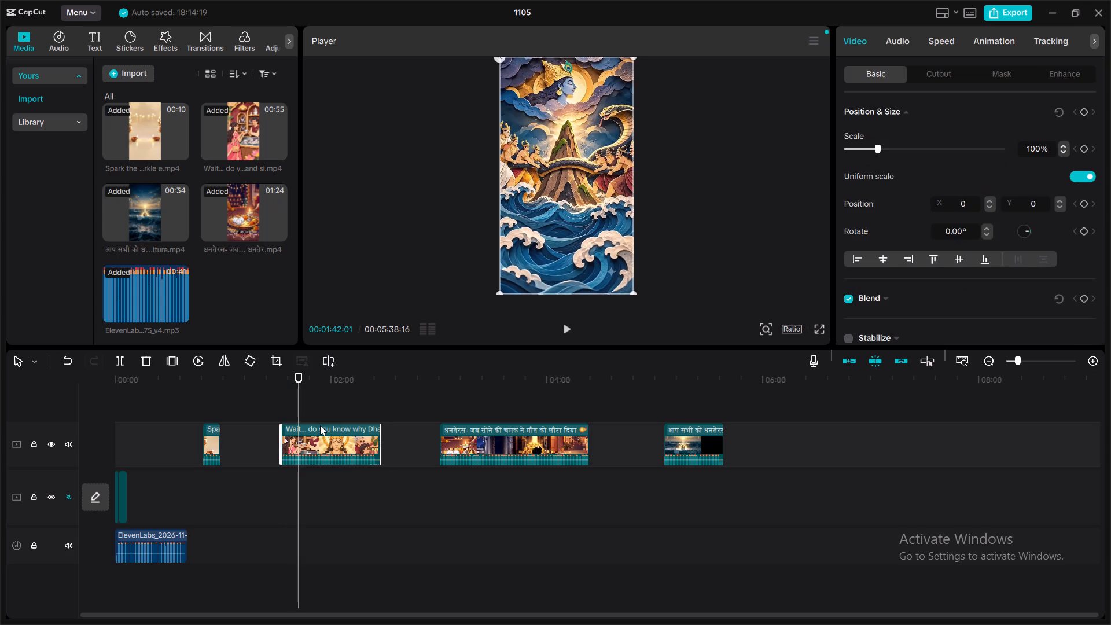
click(121, 360)
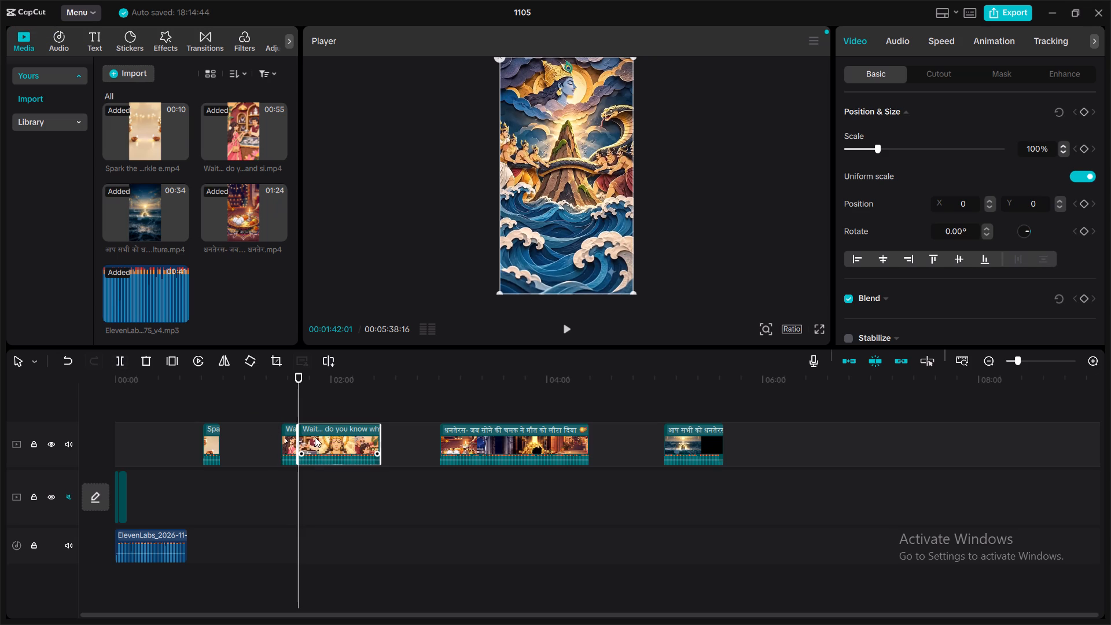
drag(323, 429, 328, 491)
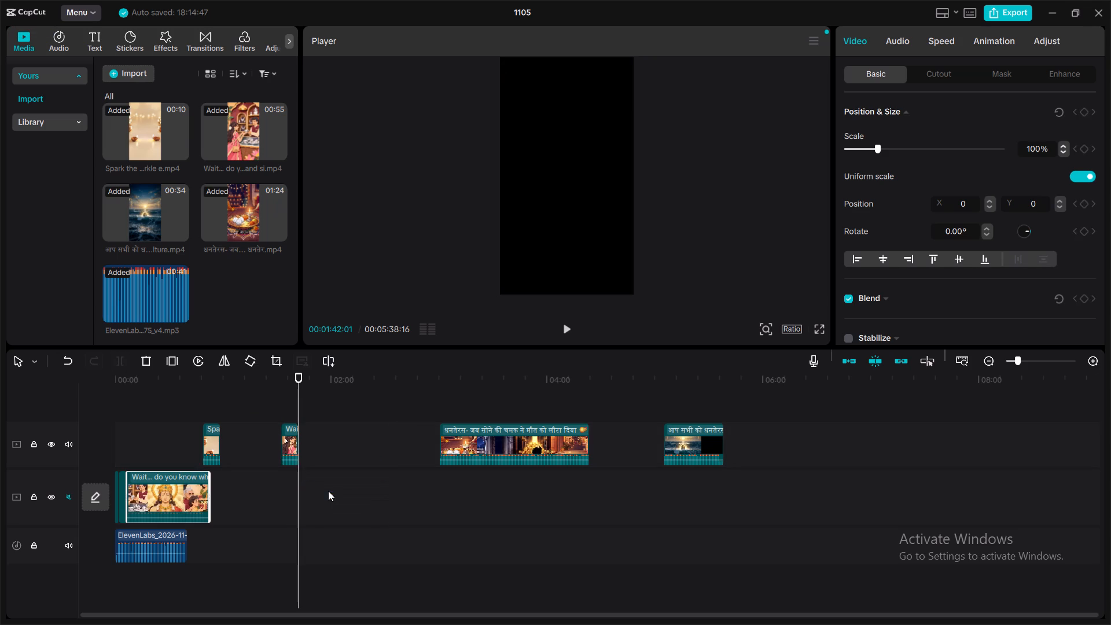
Play the main track from 00:00:00:00 to about 00:00:28 to compare the appended "Wait... do you know why" scenes with the voiceover.
click(146, 415)
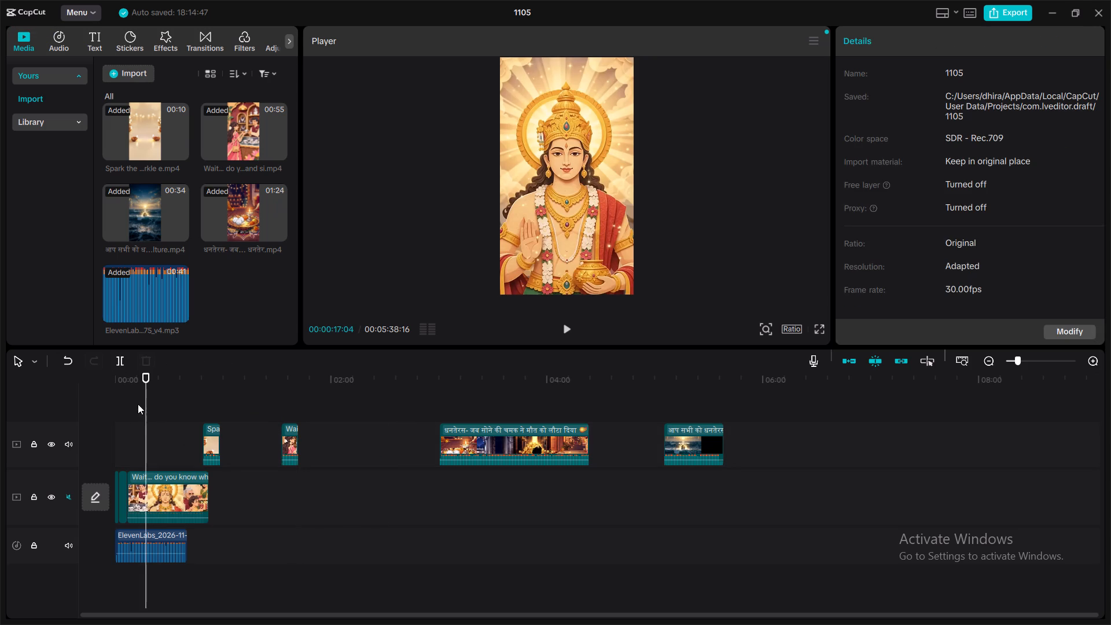
drag(143, 406, 97, 406)
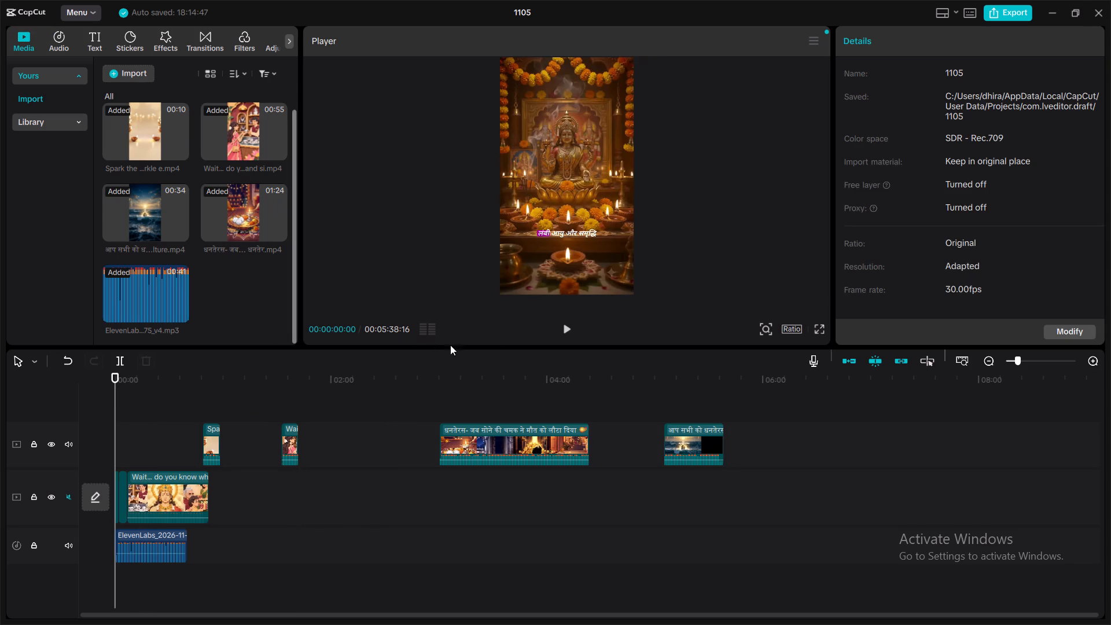
click(566, 328)
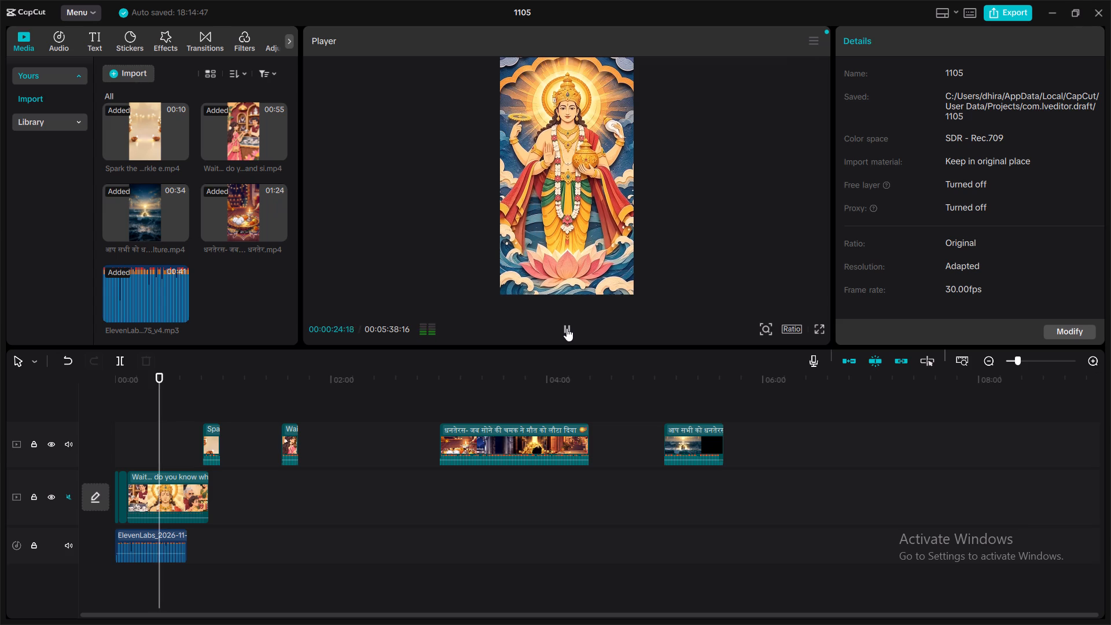
click(566, 328)
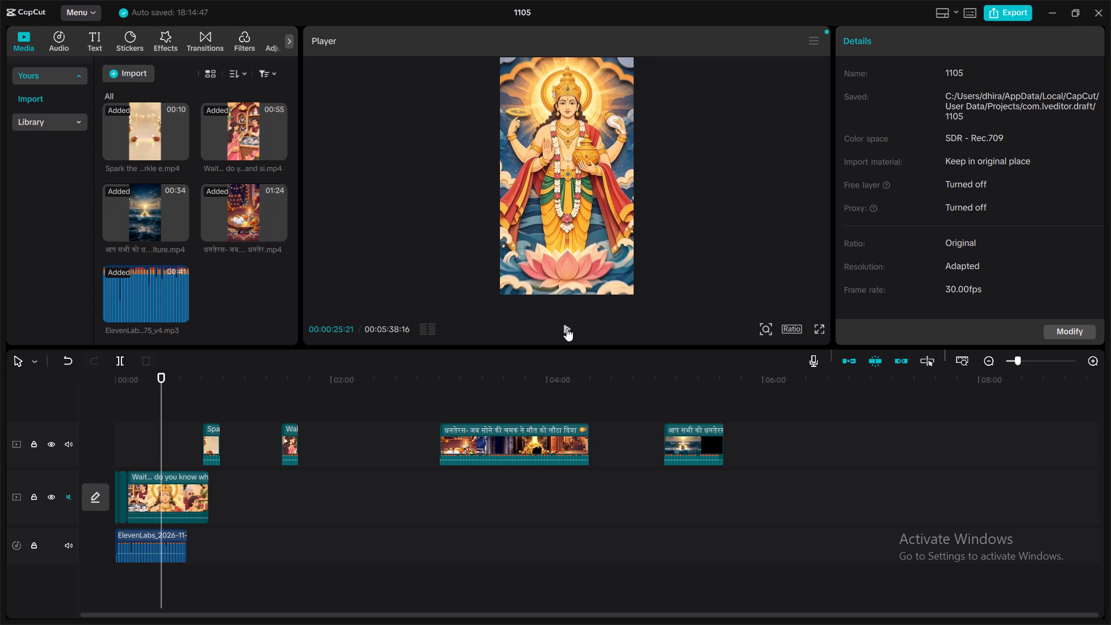
click(566, 328)
click(566, 328)
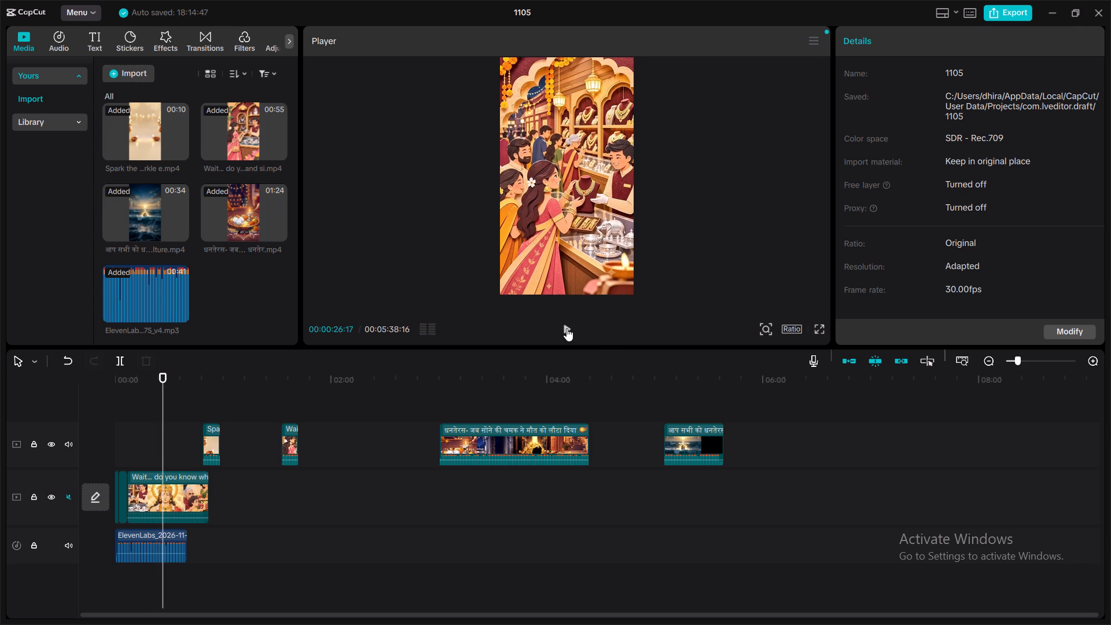
click(566, 328)
click(566, 328)
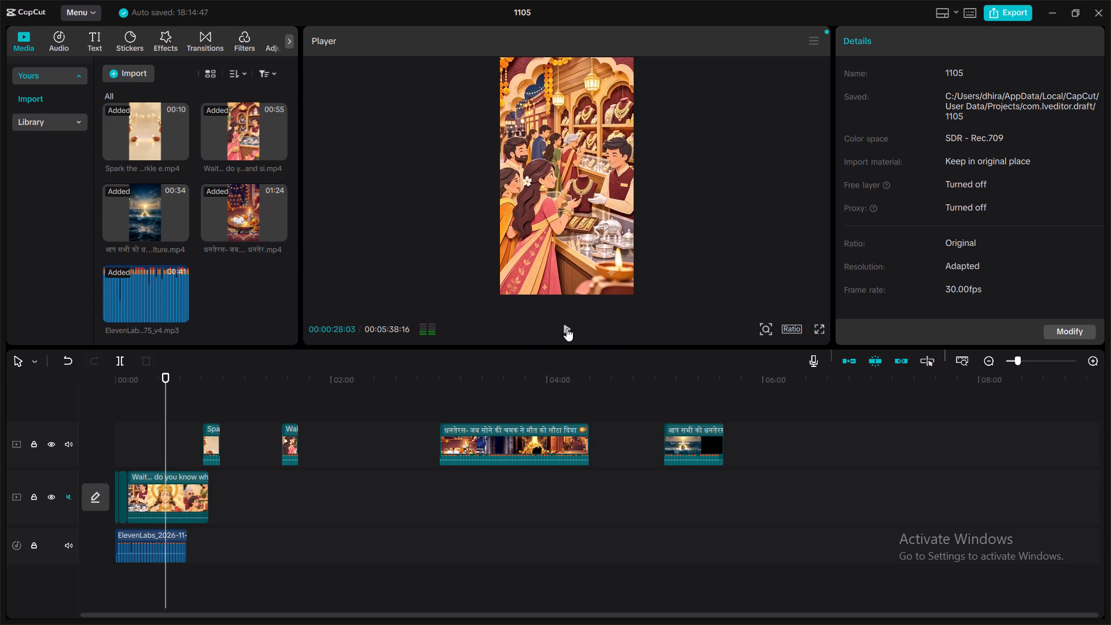
Move the long "Wait... do you know why" clip from the main track to the upper track, directly before the "धनतेरस" clip.
click(144, 480)
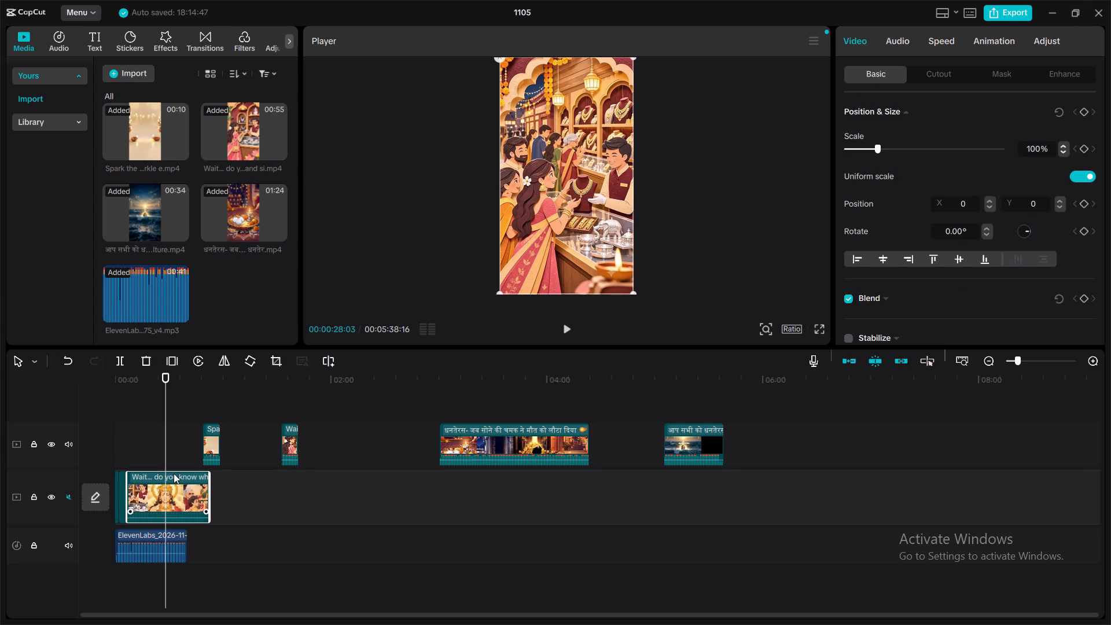
drag(175, 473, 403, 437)
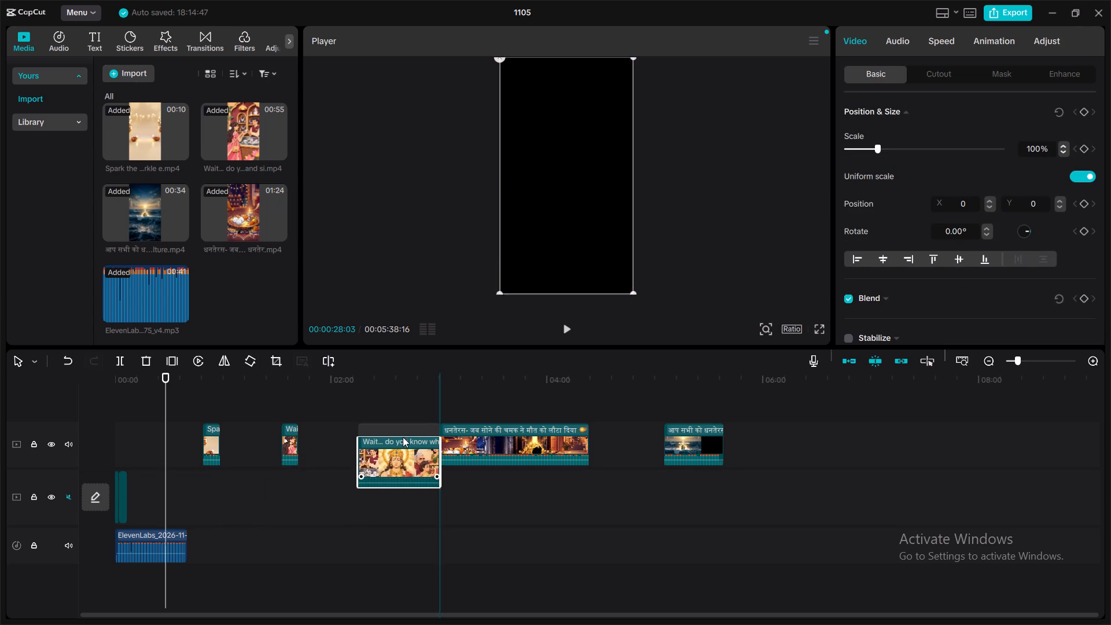
Trim about one second off the main track's jewellery shop clip and play the track from 00:00:00:00 to about 00:00:08.
drag(167, 462, 123, 470)
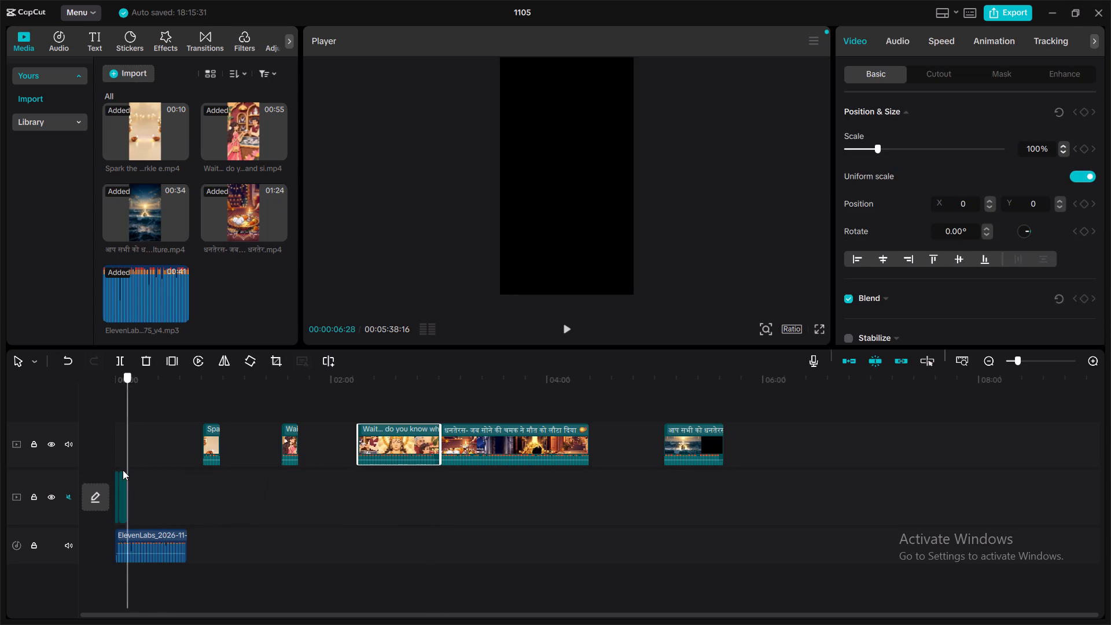
drag(123, 470, 121, 473)
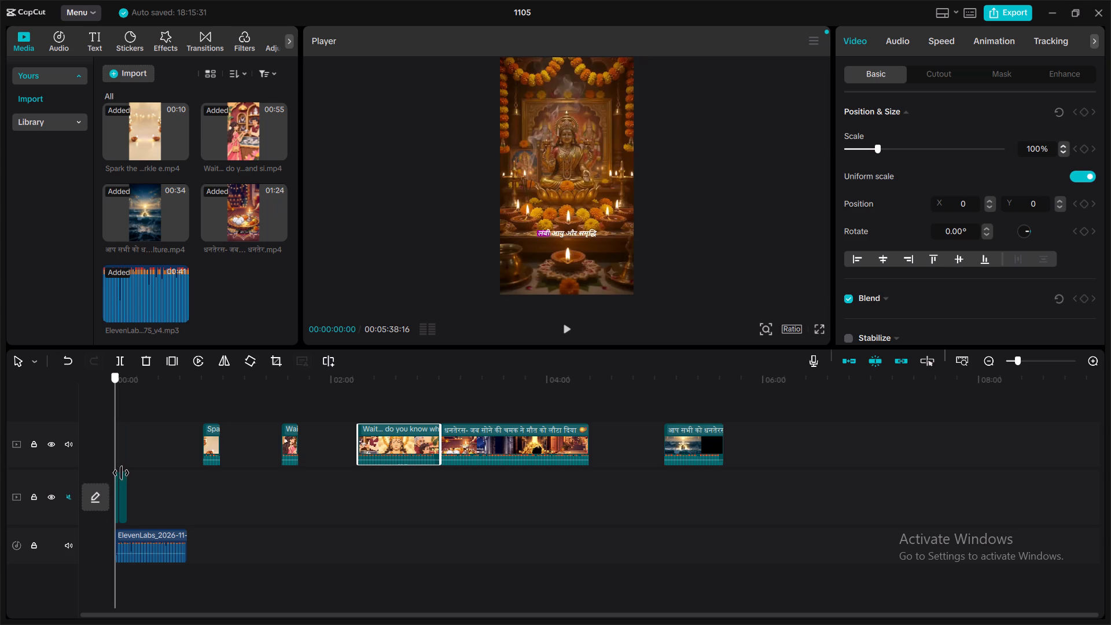
drag(121, 473, 123, 473)
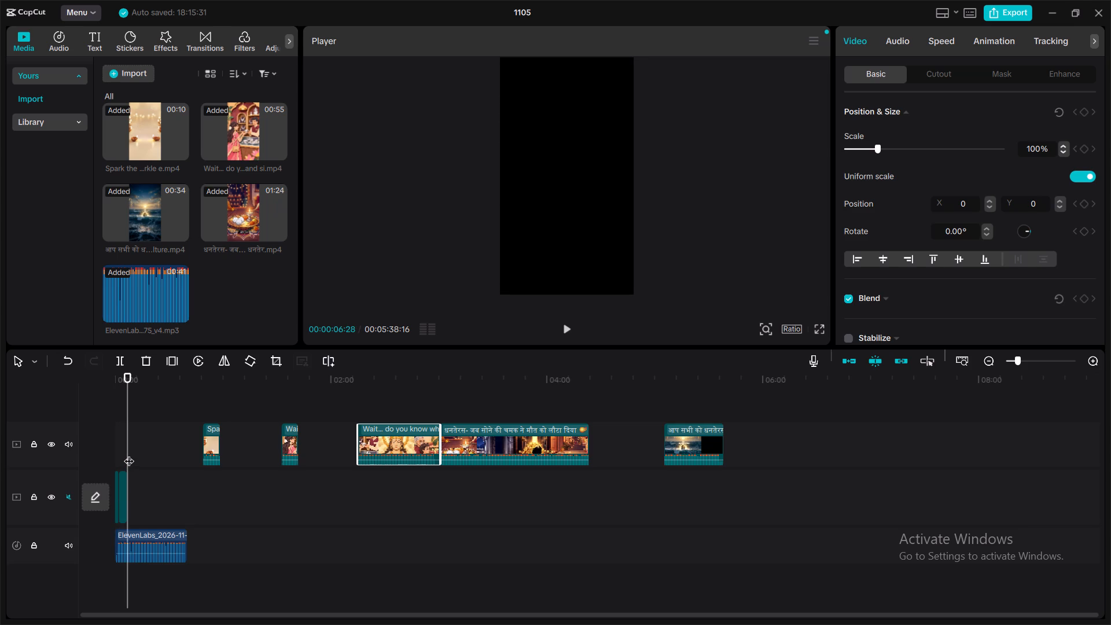
drag(129, 454, 105, 460)
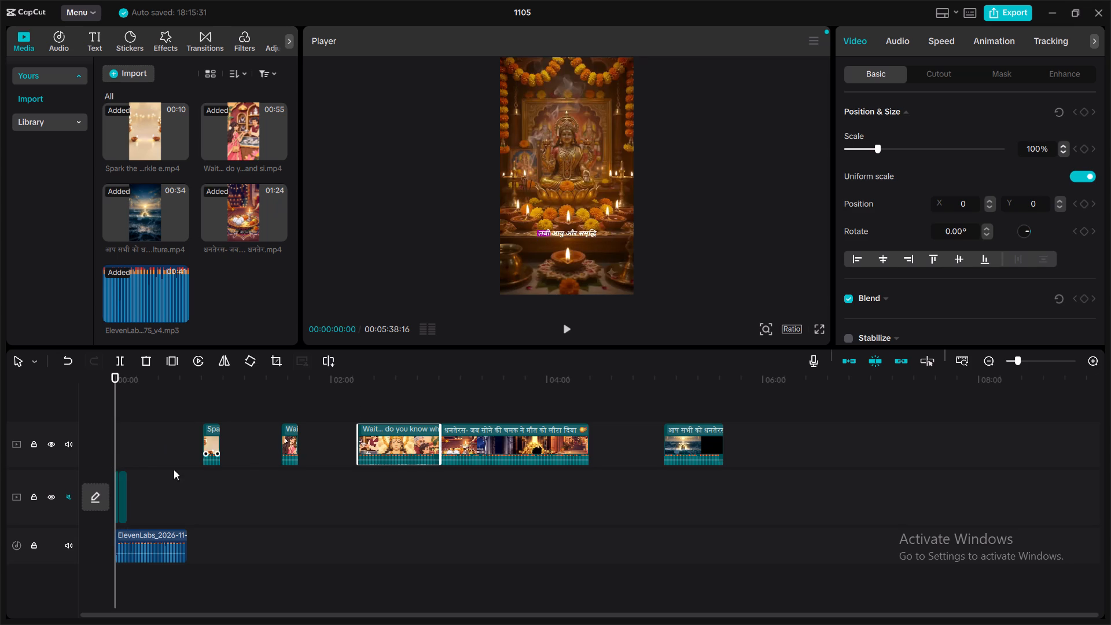
click(122, 487)
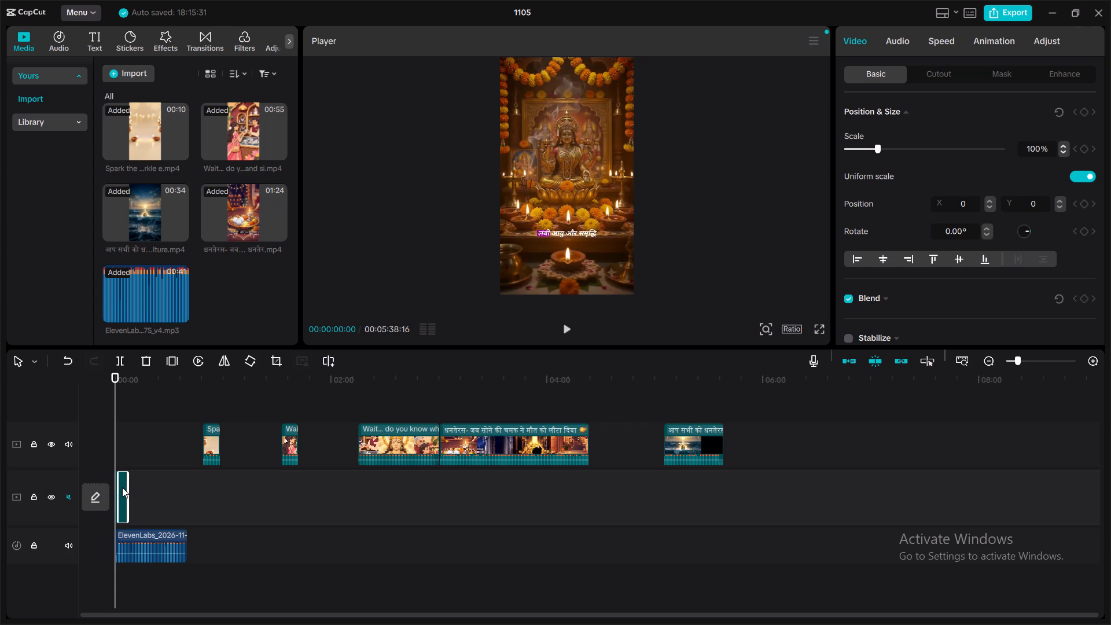
click(117, 487)
click(565, 325)
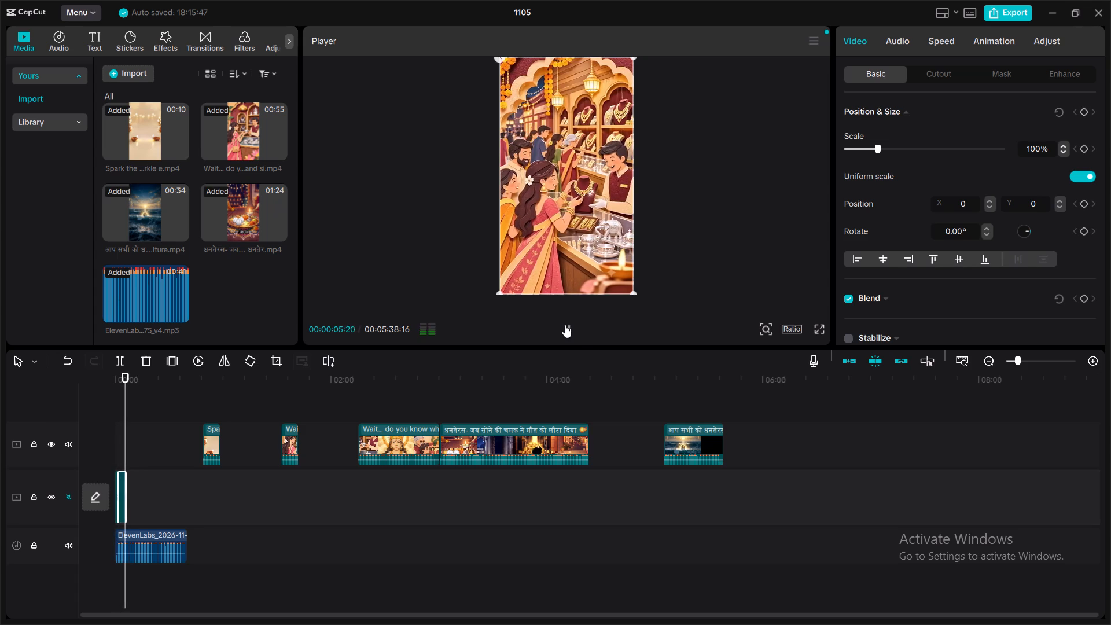
click(565, 325)
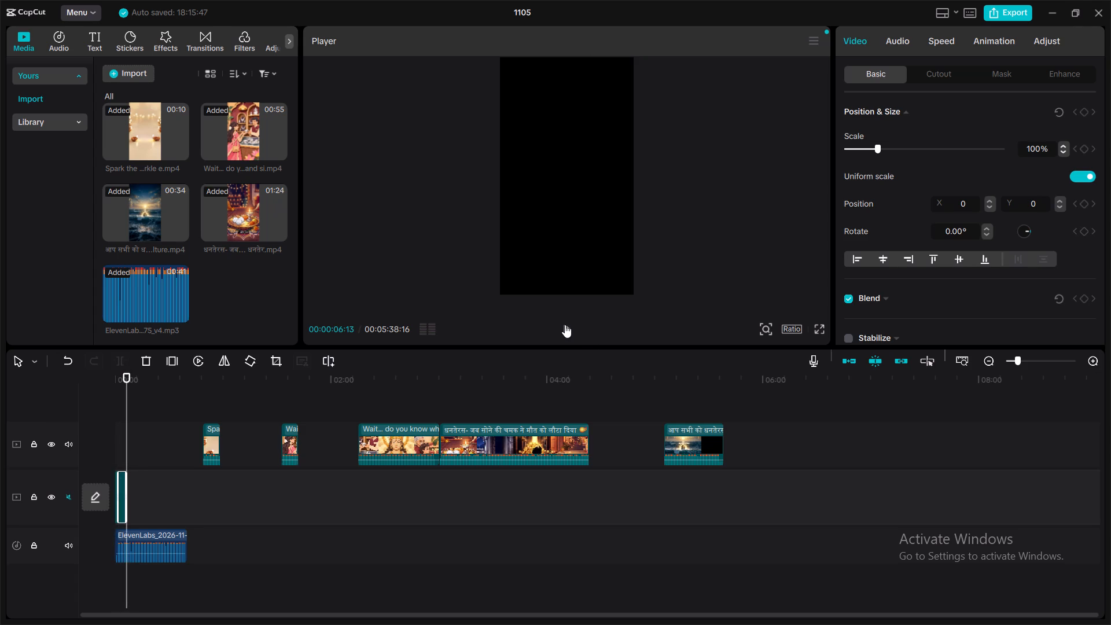
click(565, 325)
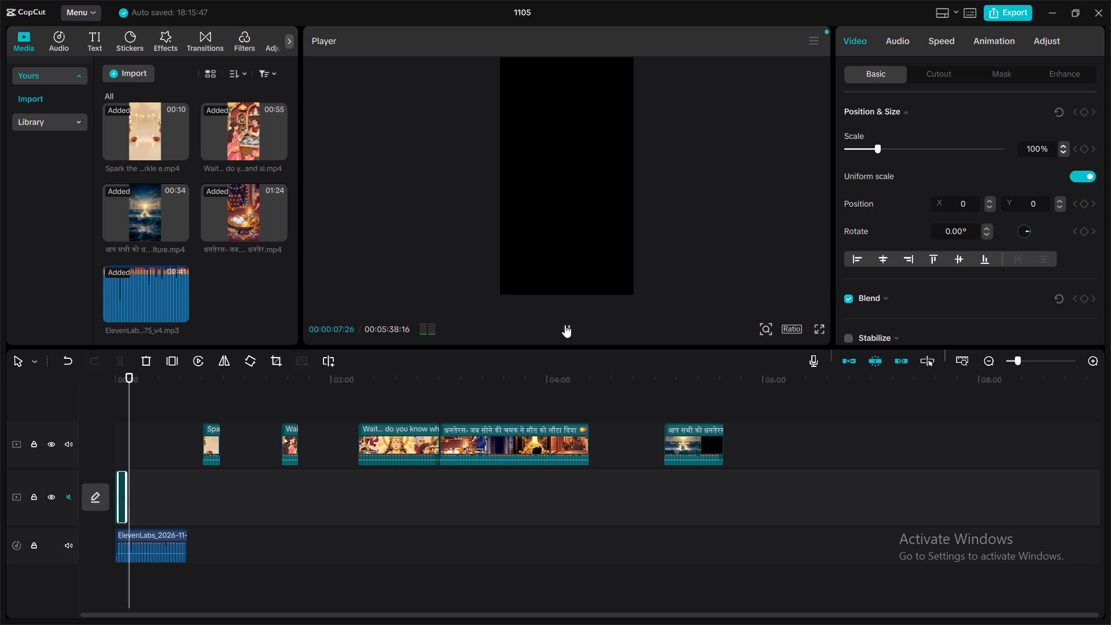
click(565, 325)
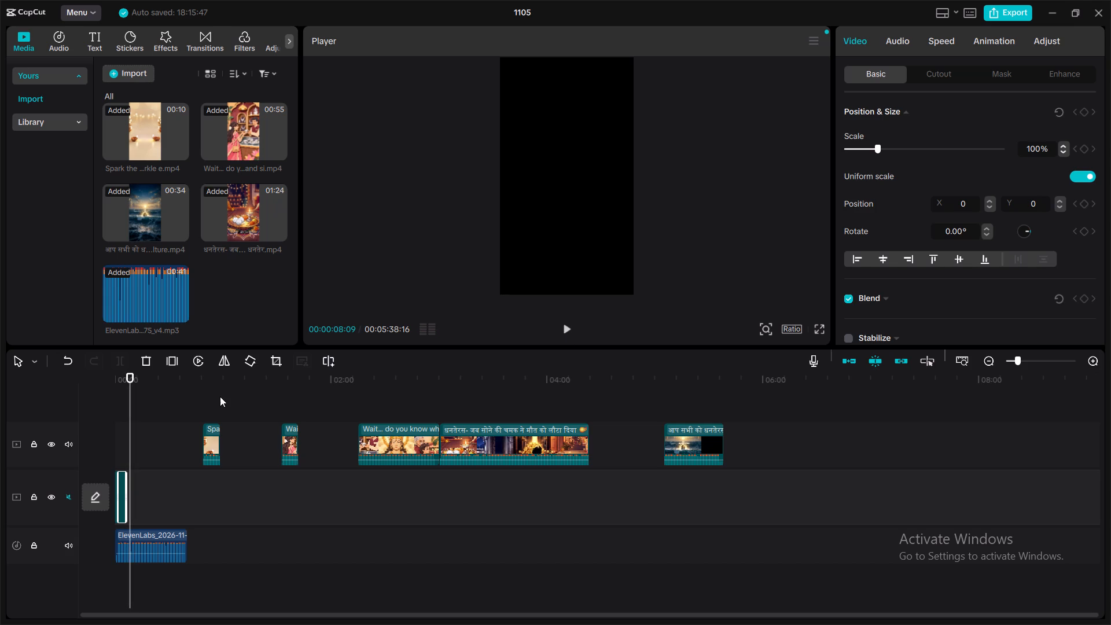
Append the upper track's "Spark the..." clip to the main track at 00:00:05:27 and play it to 00:00:10:00.
click(216, 396)
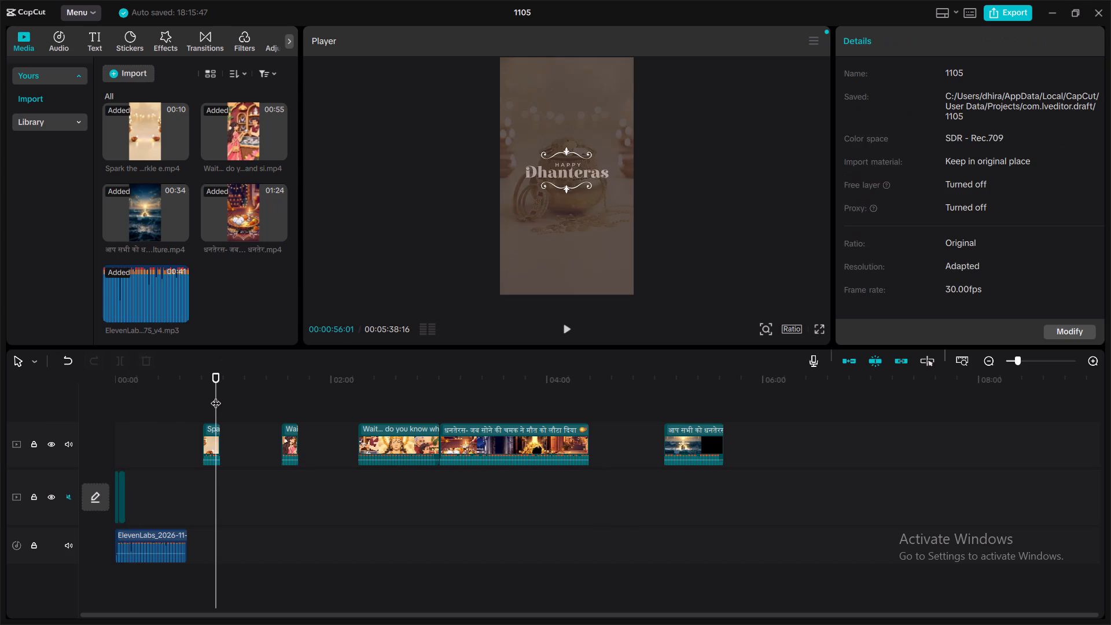
drag(216, 396, 207, 398)
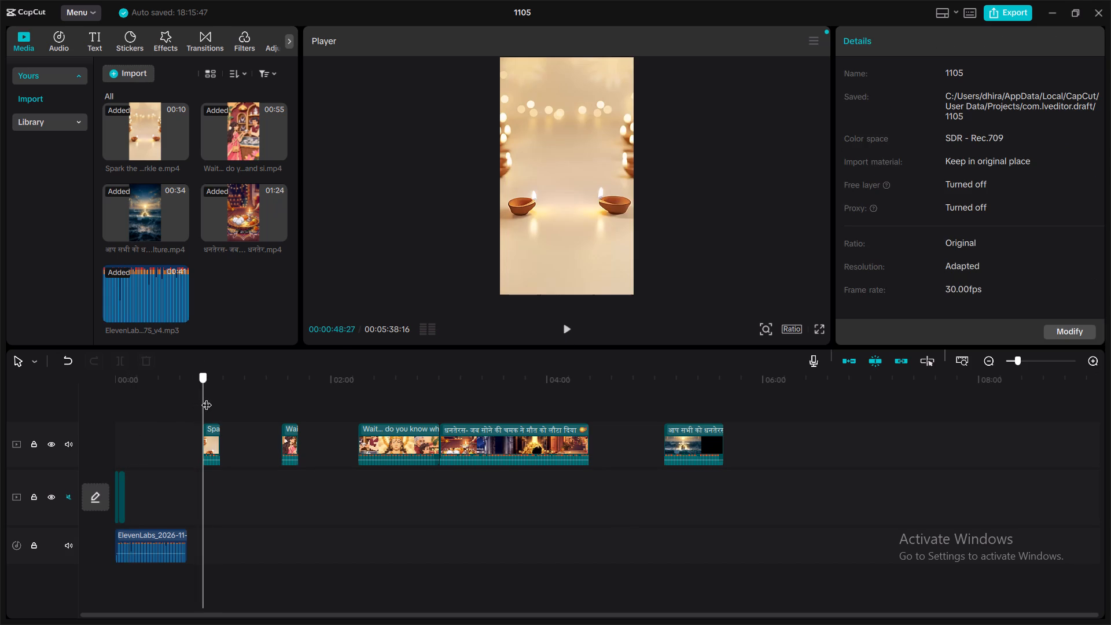
drag(207, 398, 146, 406)
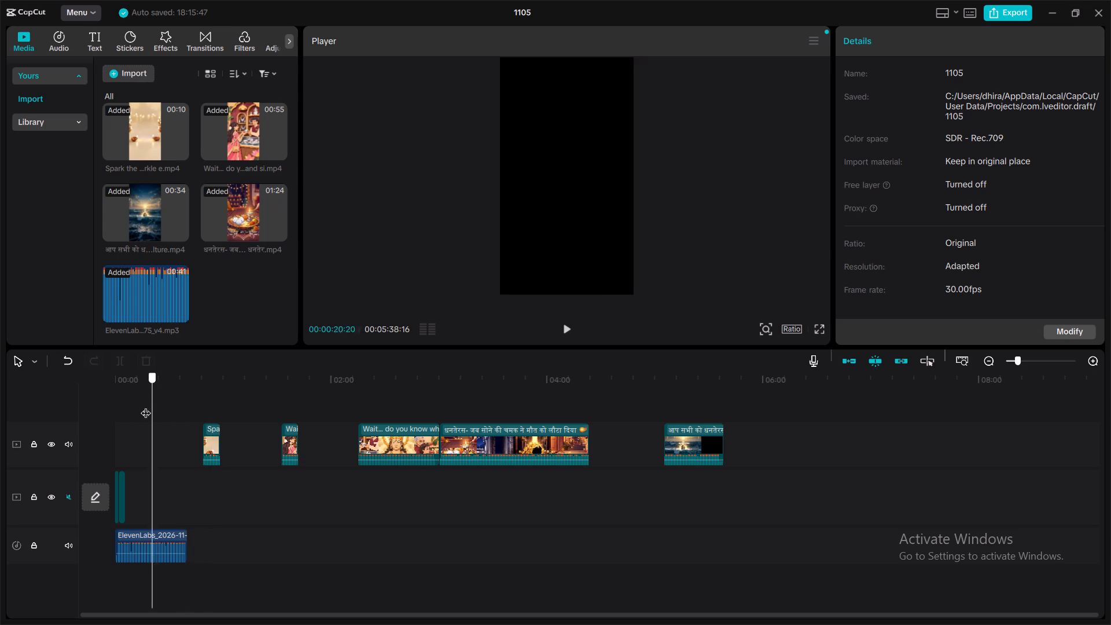
drag(146, 406, 124, 403)
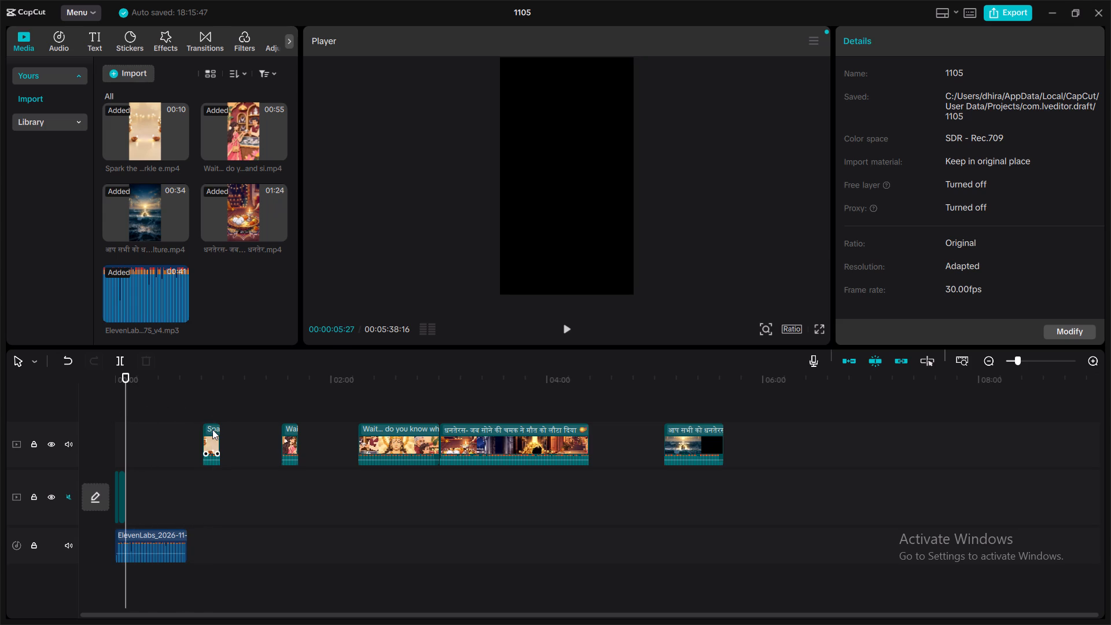
drag(212, 429, 197, 488)
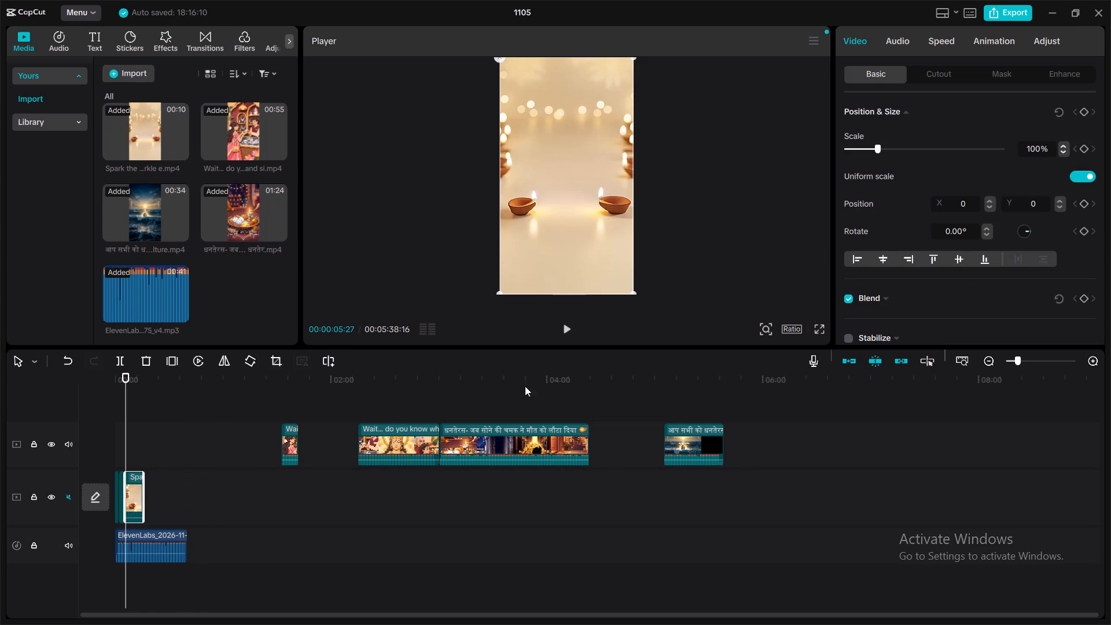
click(568, 328)
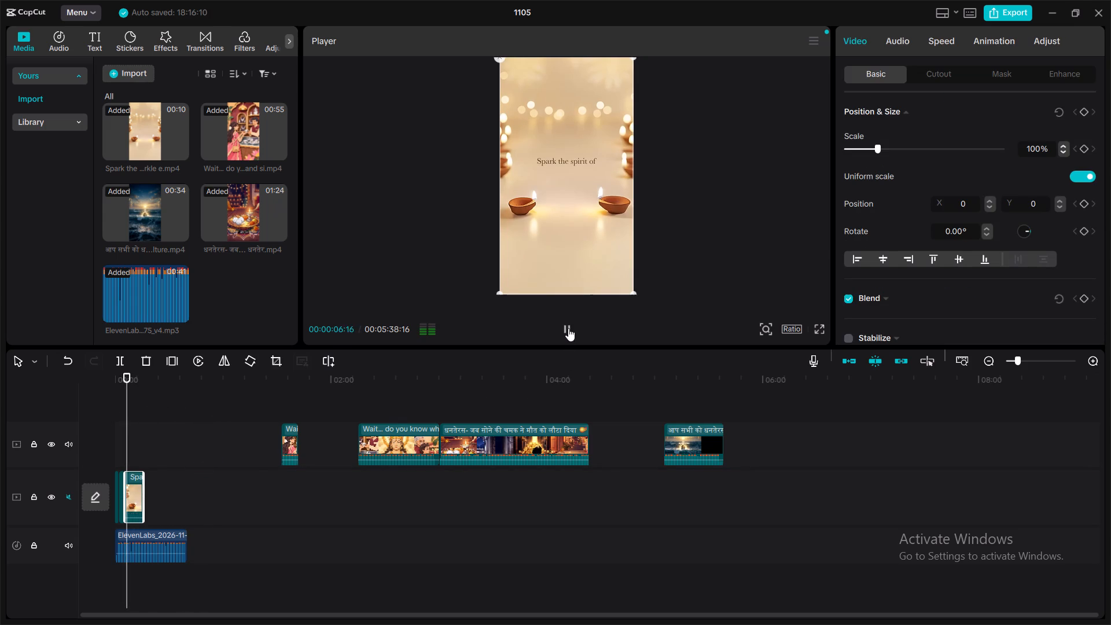
click(568, 328)
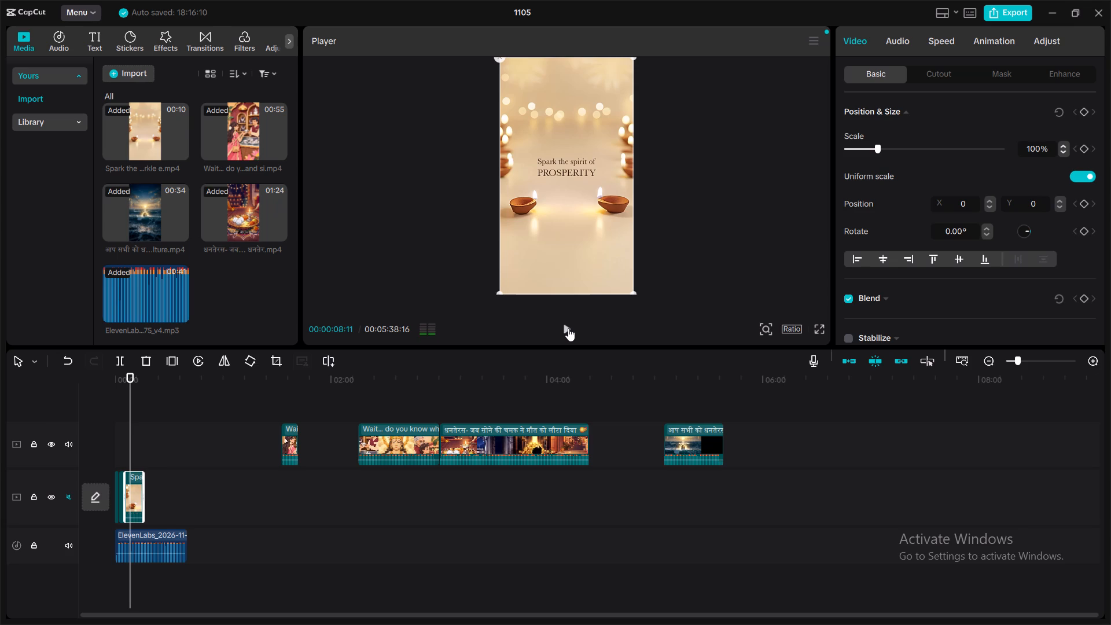
click(568, 328)
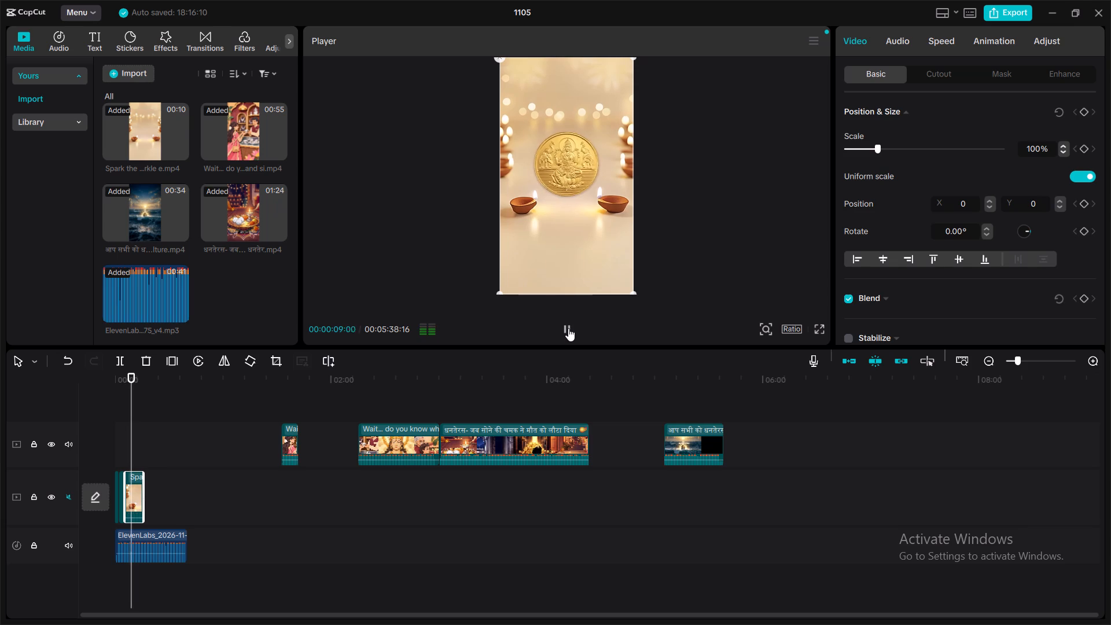
click(568, 328)
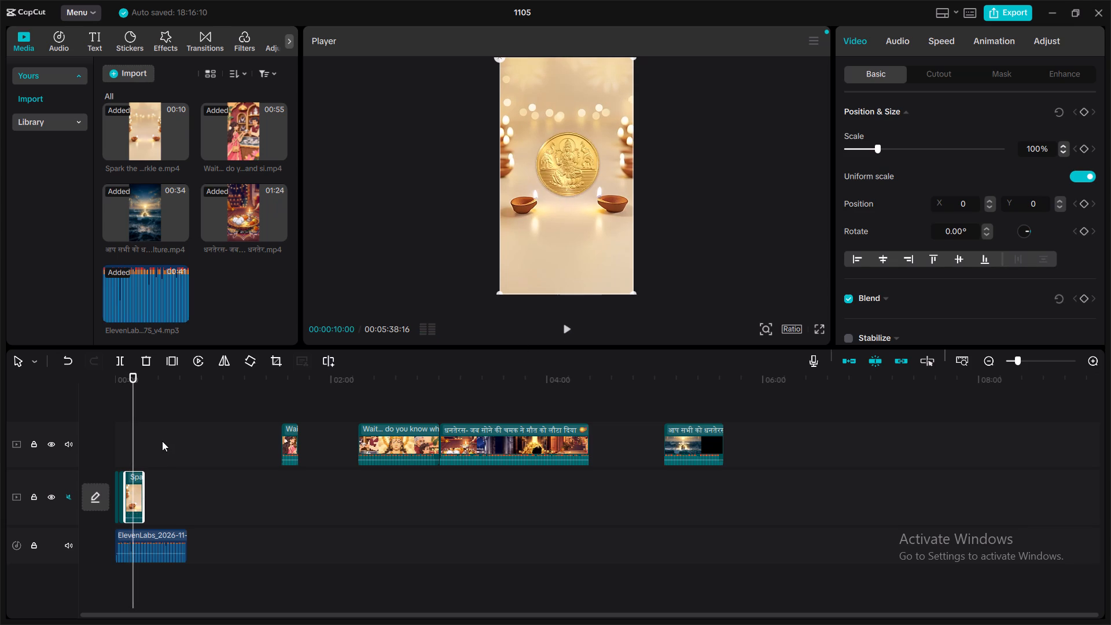
Extend the end of the main track's opening "आप सभी" clip and move it to the upper track, before the short "Wait..." clip.
click(116, 473)
drag(116, 473, 203, 457)
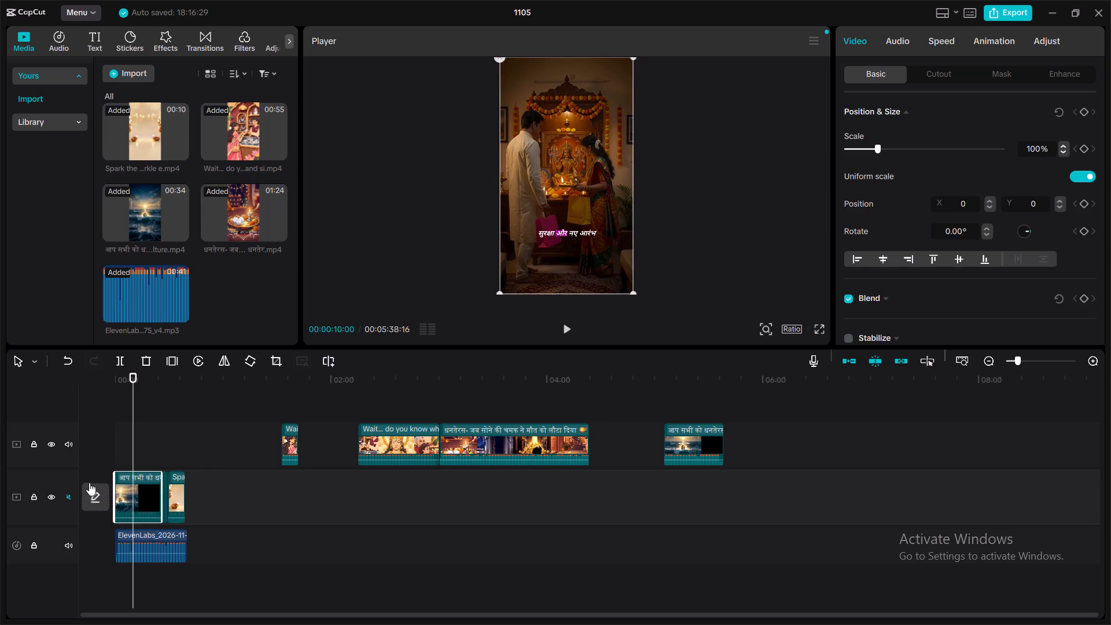
drag(123, 478, 145, 436)
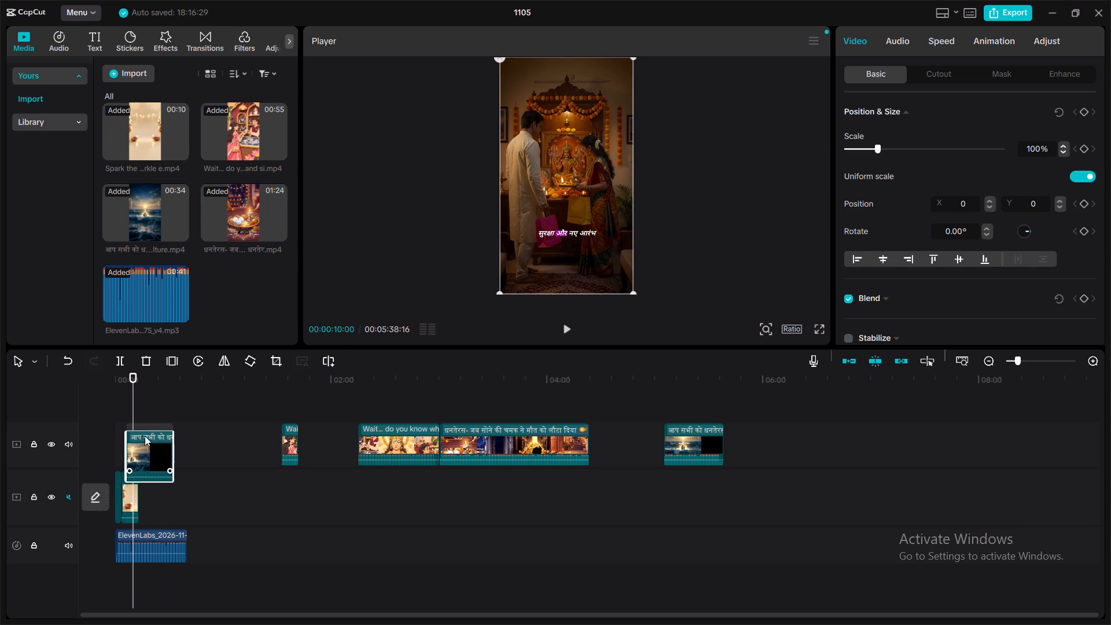
drag(145, 436, 238, 427)
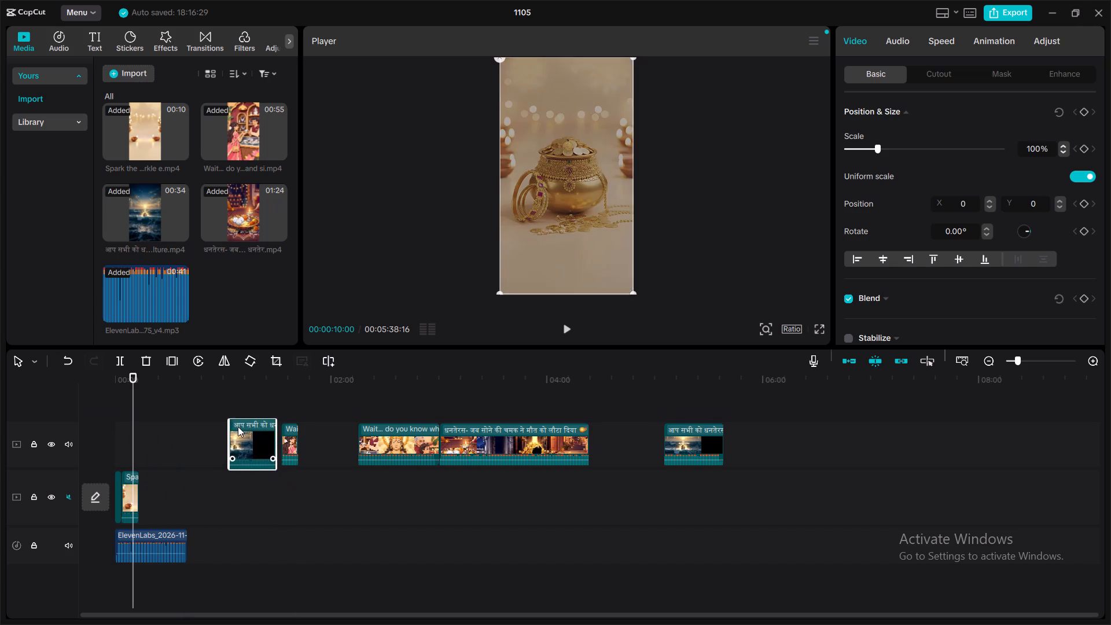
Reorder the main track by moving the jewellery shop clip behind the "Spark the..." clip.
drag(117, 476, 148, 473)
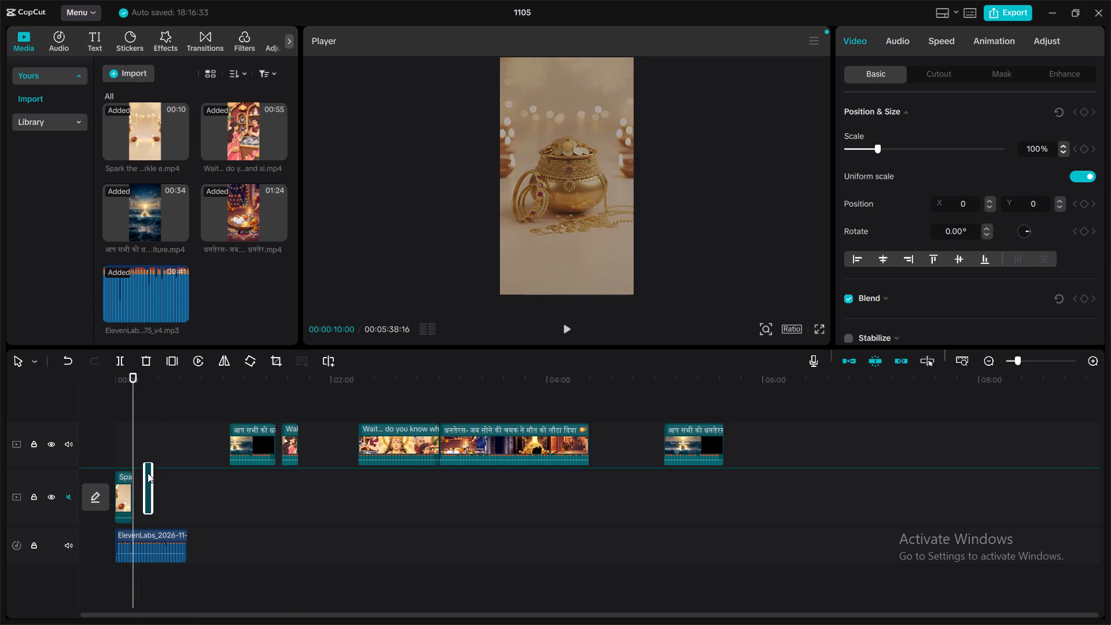
drag(148, 473, 148, 477)
Play the reordered main track from 00:00:00:00 to about 00:00:04:14 to check the opening "Spark the..." clip against the voiceover.
click(123, 476)
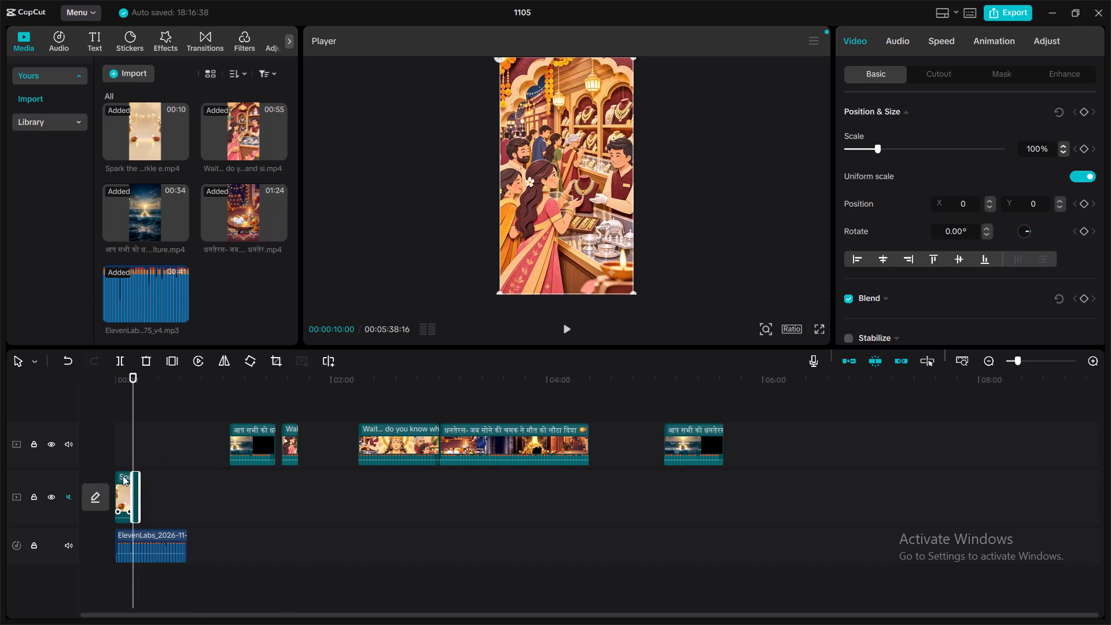
drag(132, 381, 116, 385)
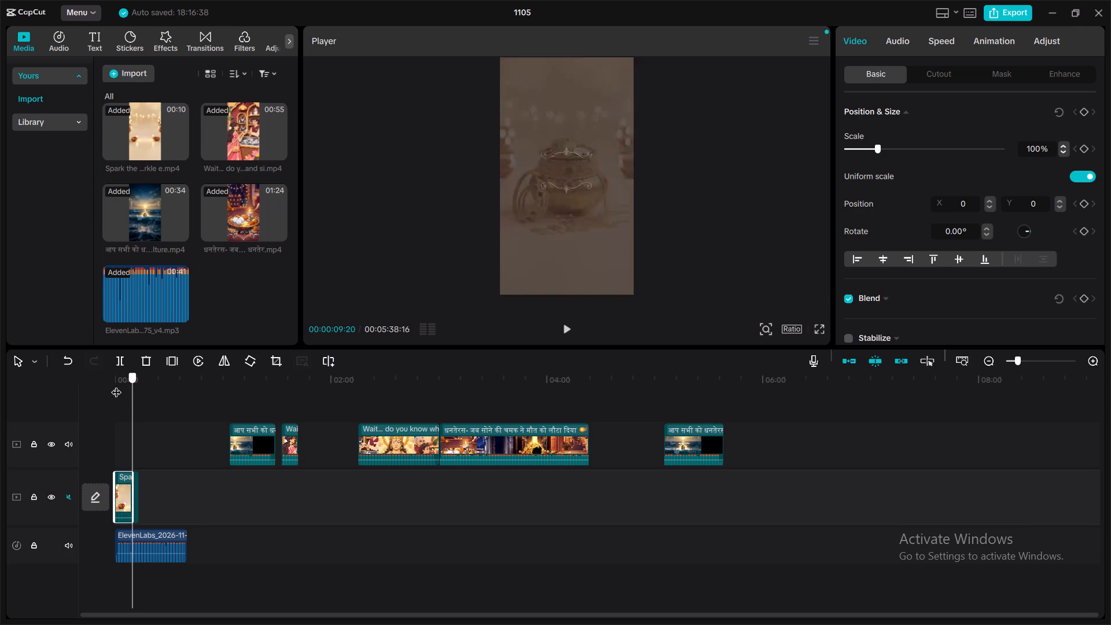
drag(116, 385, 107, 385)
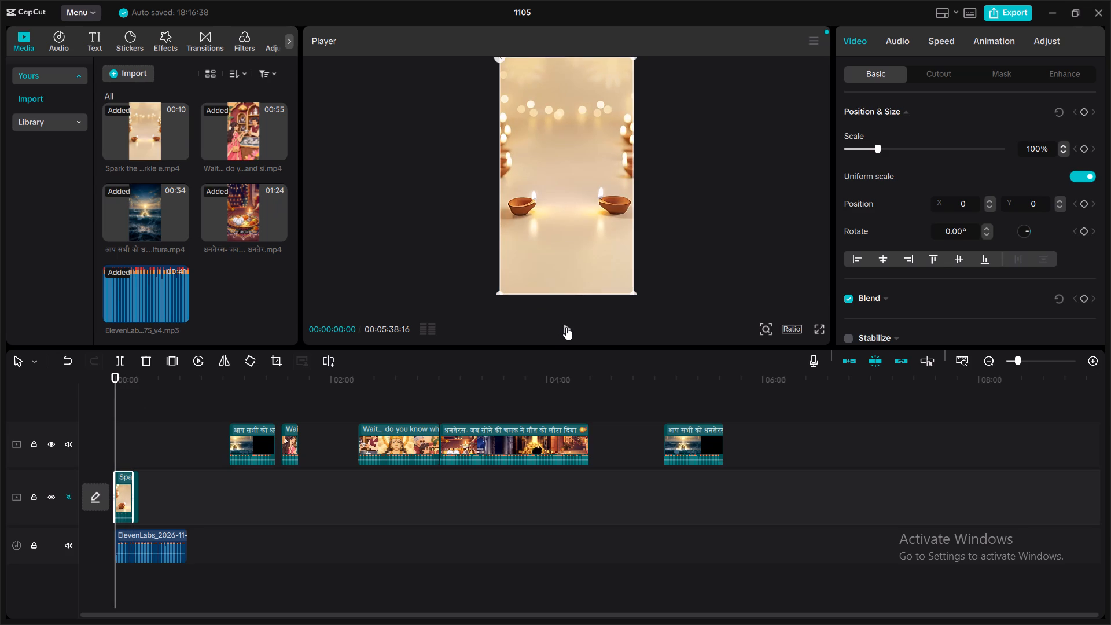
click(566, 327)
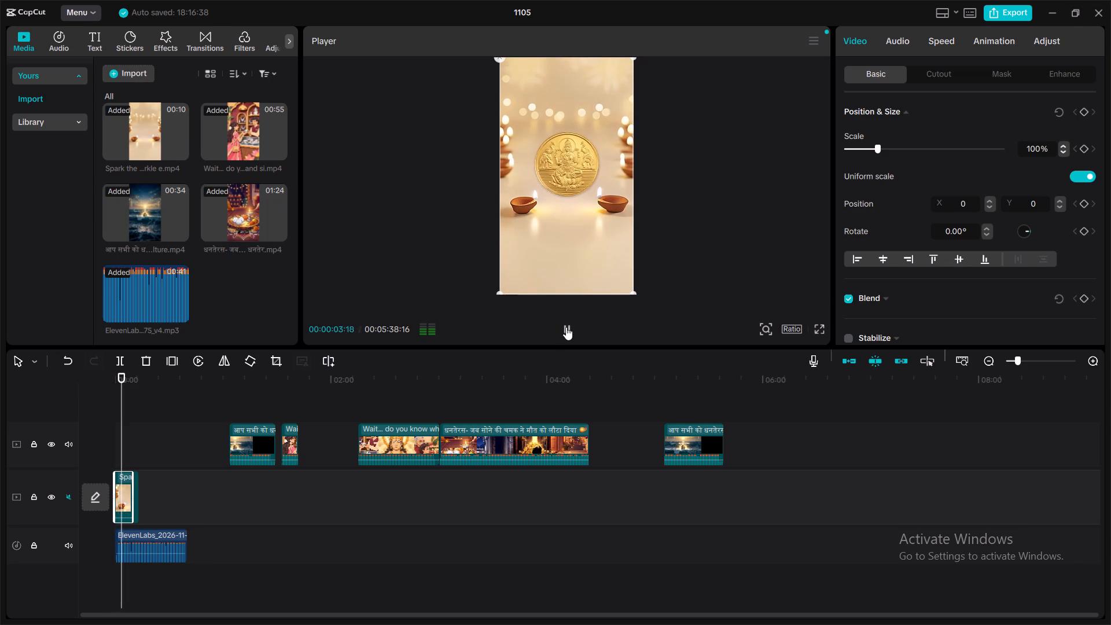
click(566, 327)
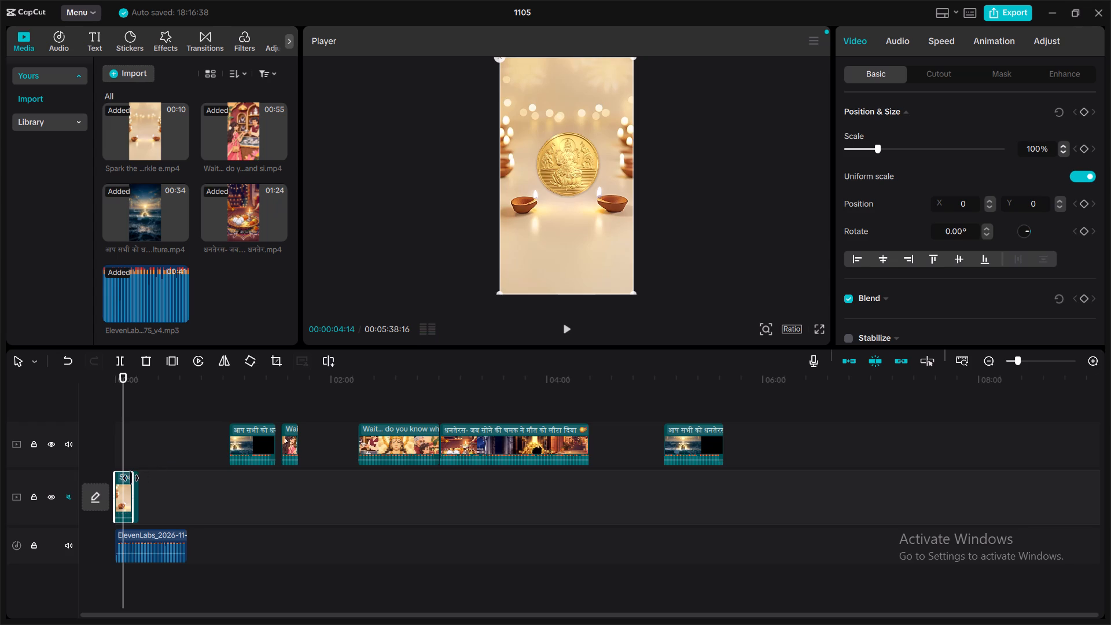
Undo the main track reorder and the extension and move of the opening "आप सभी" clip.
key(ctrl+z)
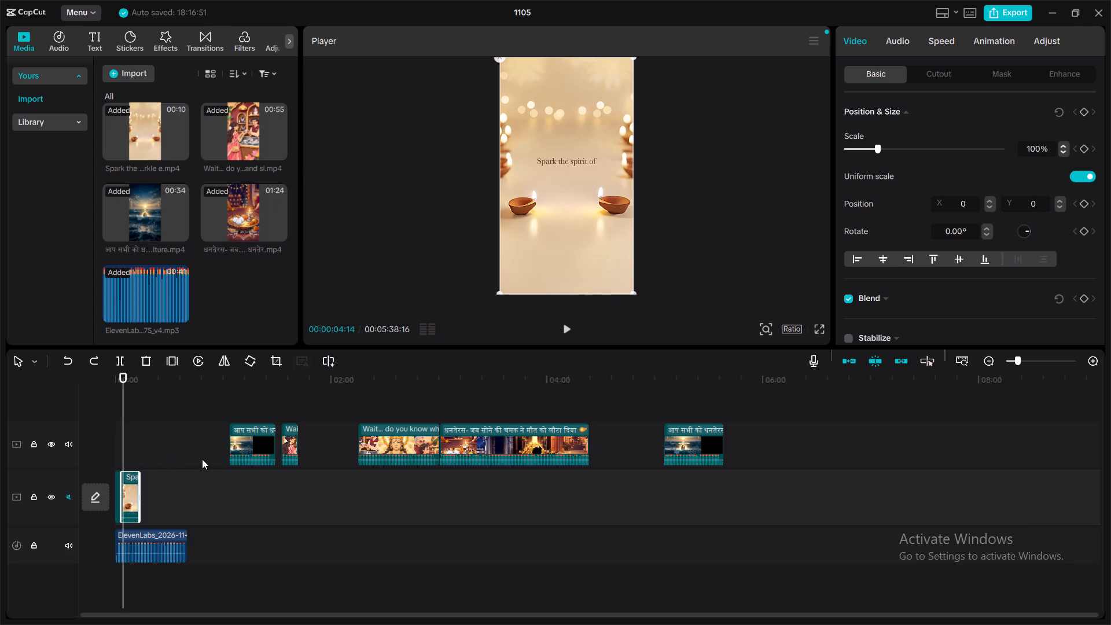
key(ctrl+z)
key(ctrl+z)
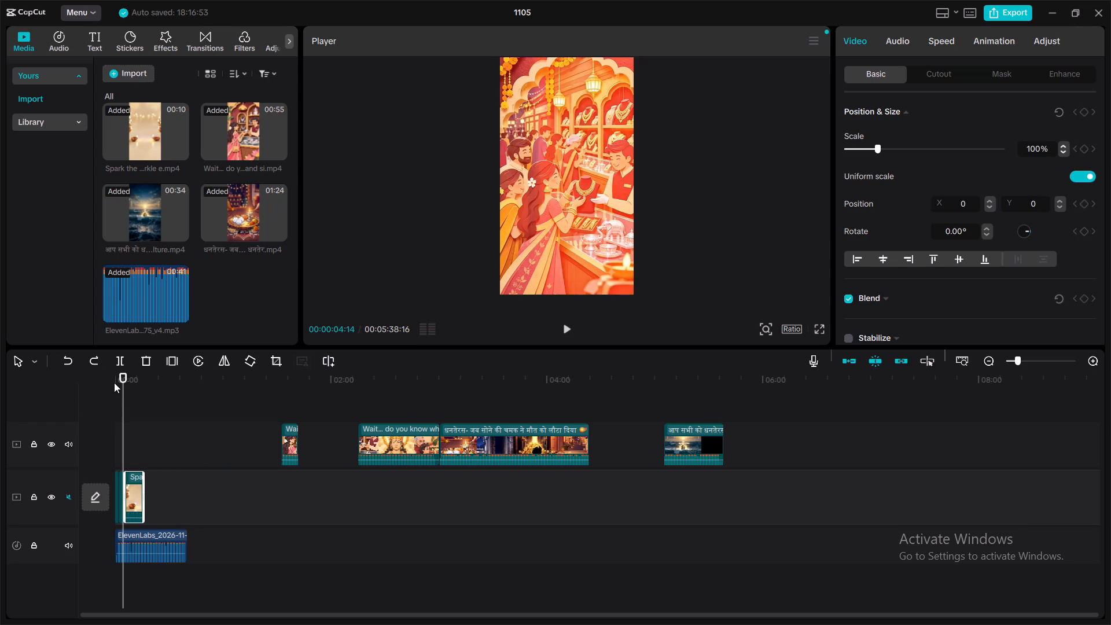
Play the main track from 00:00:00:00 to about 00:00:12:12, pausing to check the clips against the voiceover.
drag(123, 380, 100, 383)
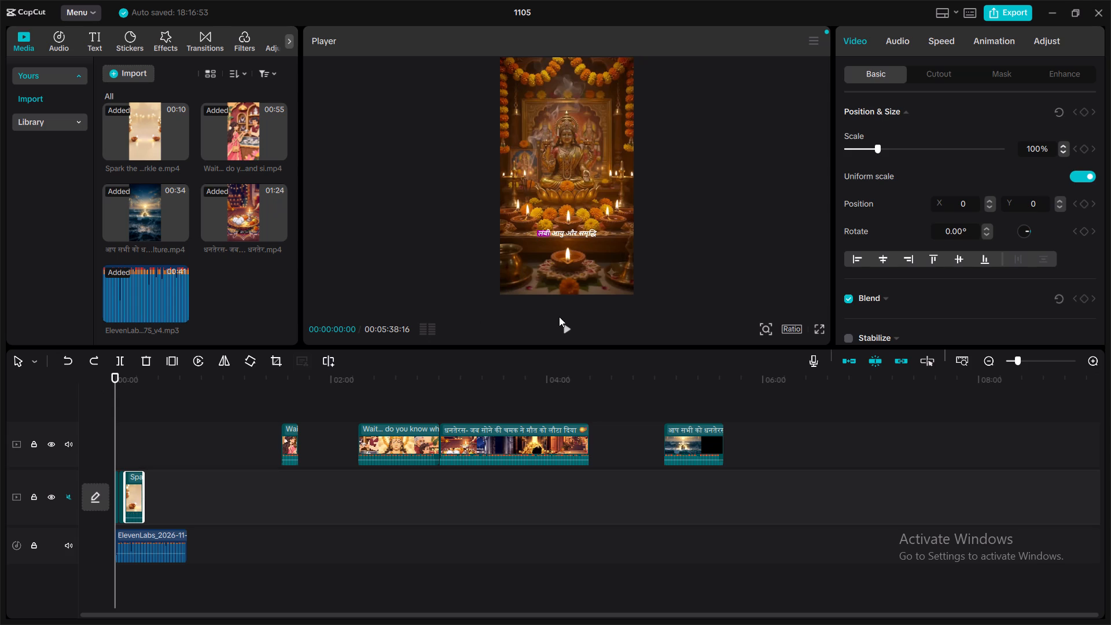
click(569, 323)
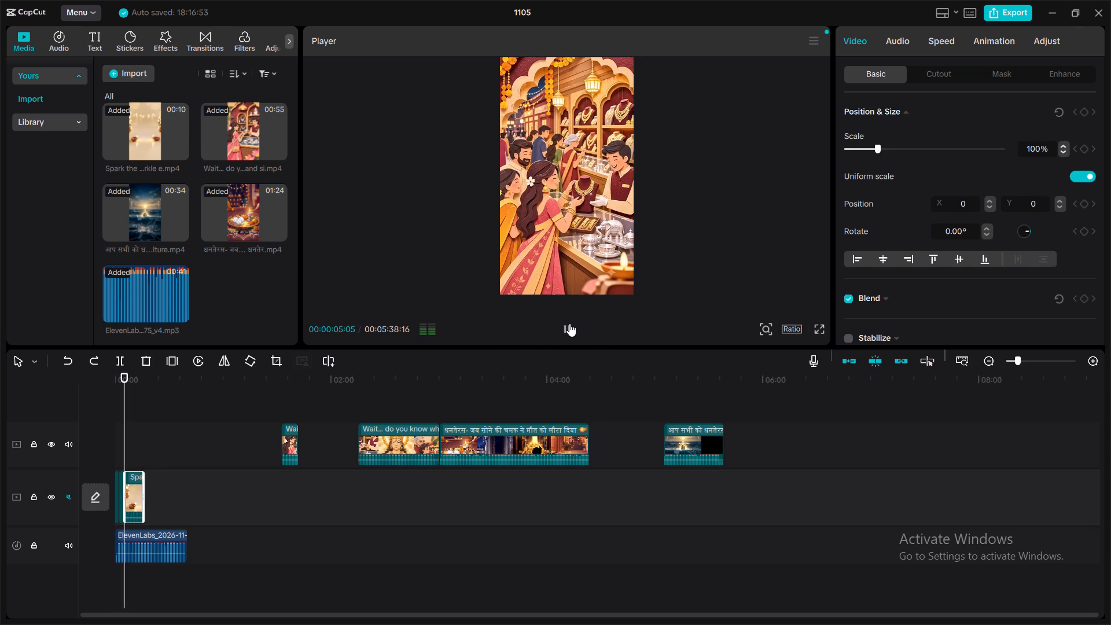
click(569, 323)
click(569, 323)
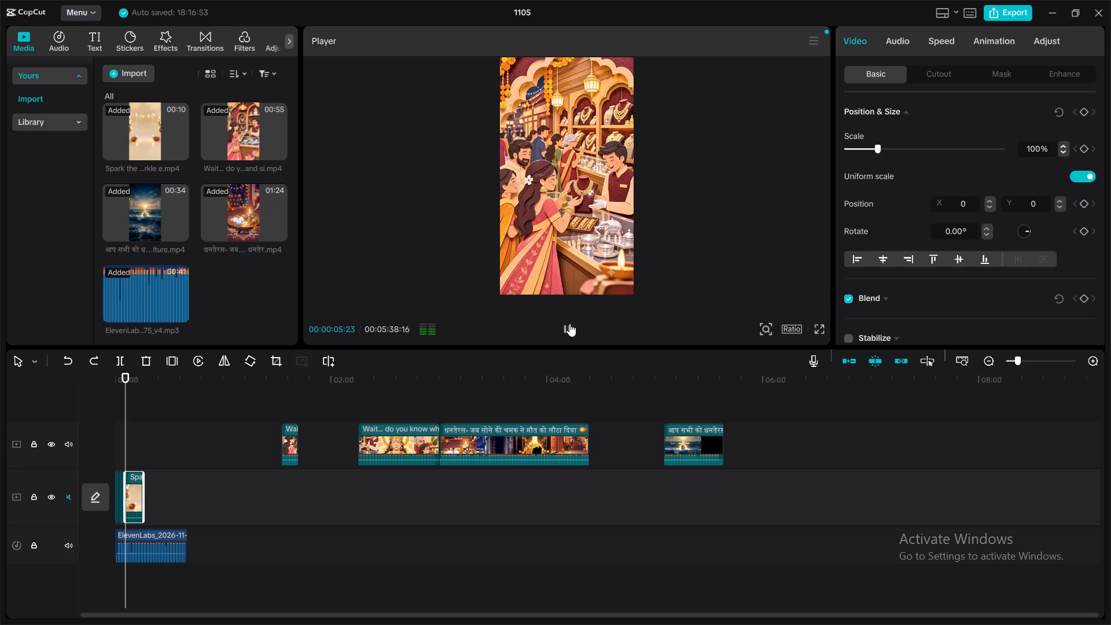
click(569, 323)
click(569, 323)
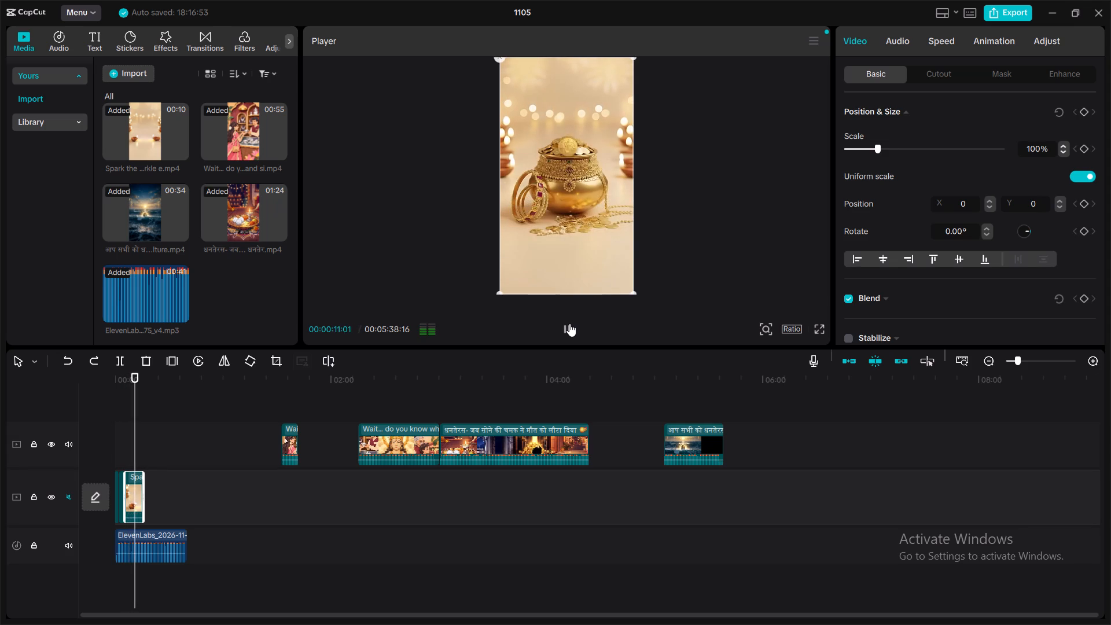
click(569, 323)
click(569, 323)
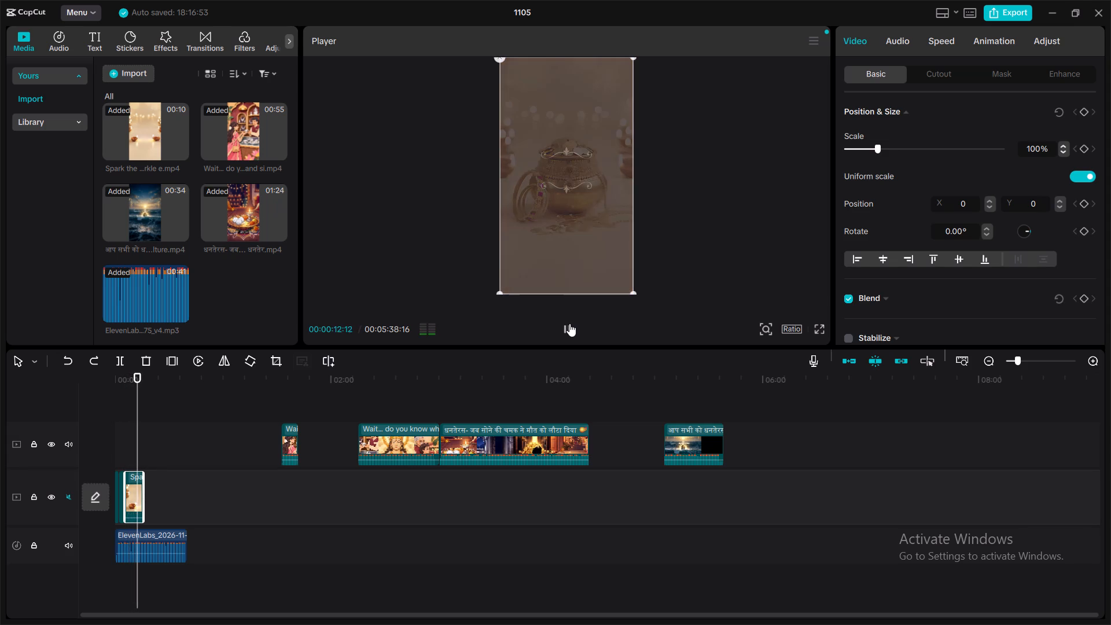
Move the main track's "Spark the..." clip to the upper track, between the short and long "Wait..." clips.
drag(142, 414, 124, 415)
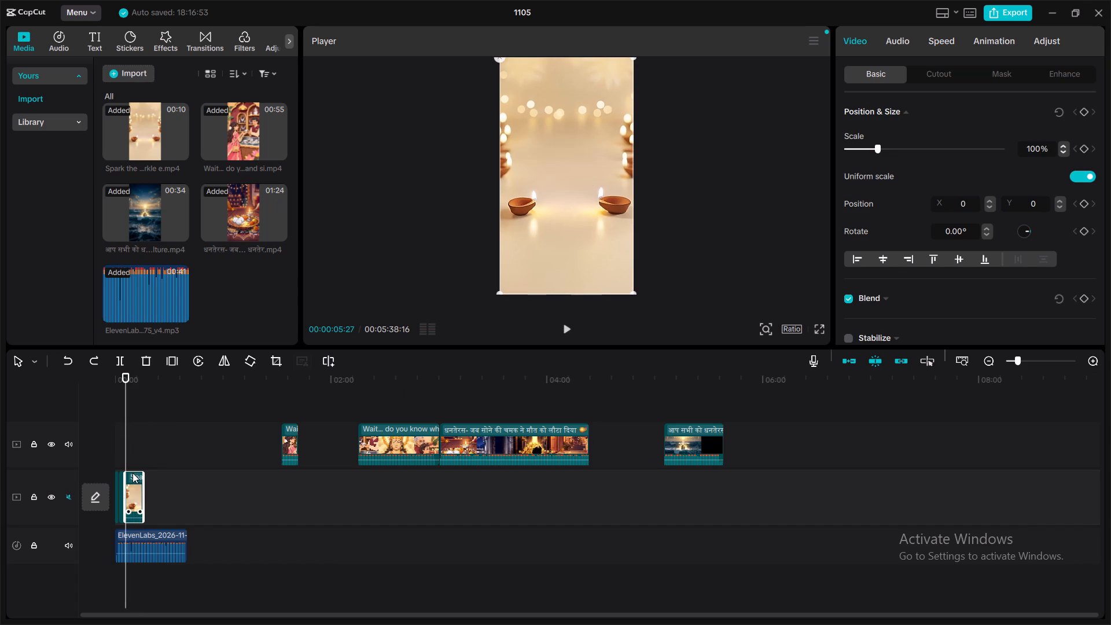
drag(131, 473, 306, 422)
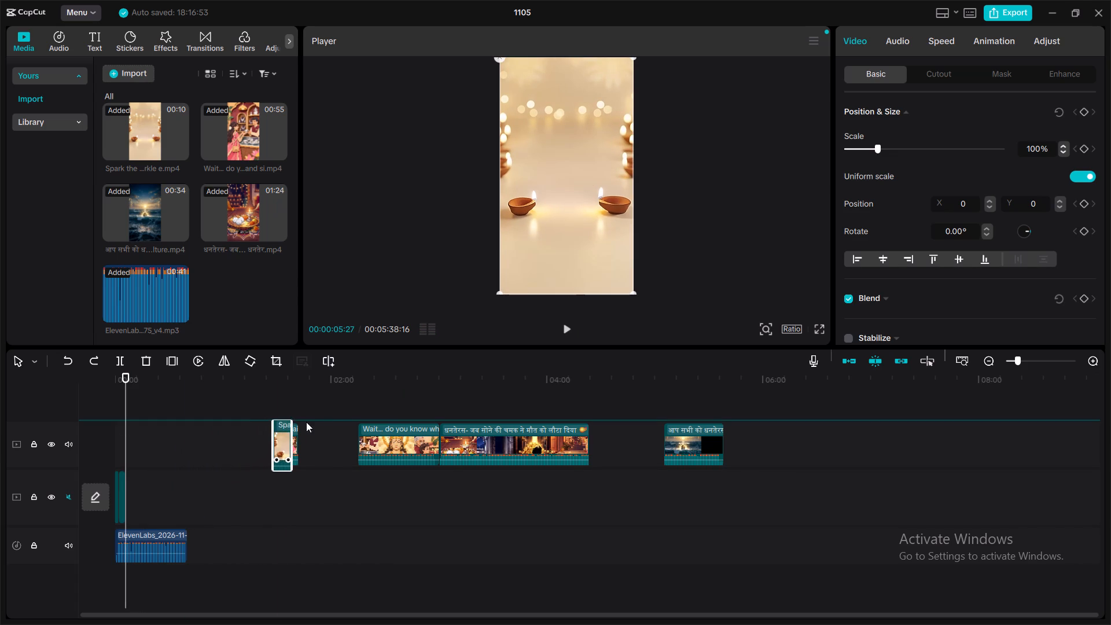
drag(306, 422, 319, 425)
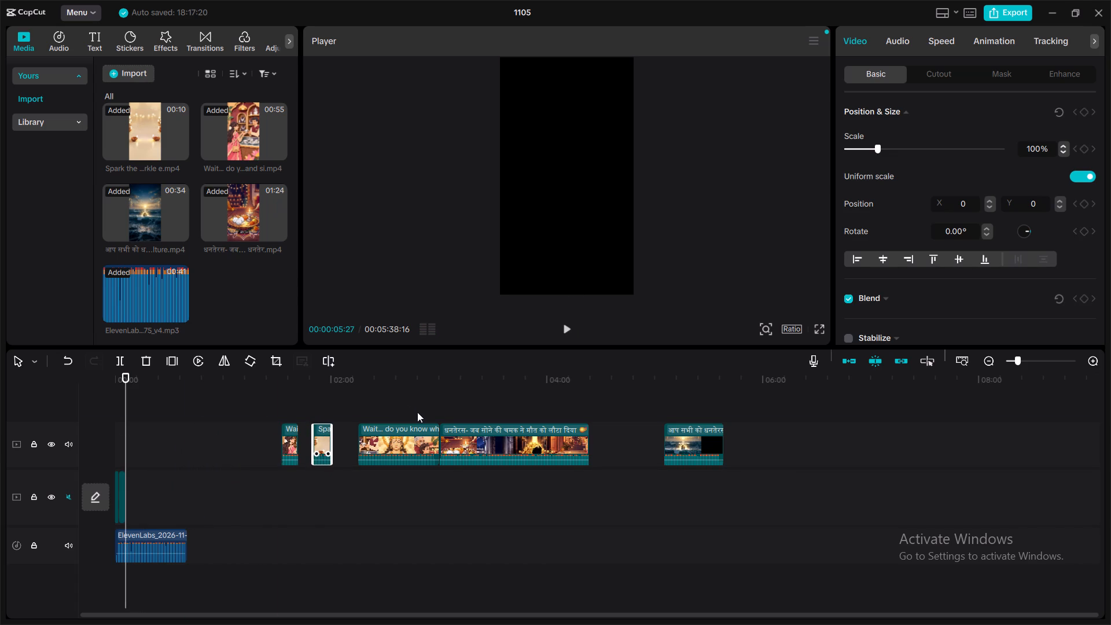
Extend the start of the upper track's long "Wait... do you know" clip back to about 00:02:05:26, at the shop counter scene.
click(393, 395)
drag(393, 395, 369, 396)
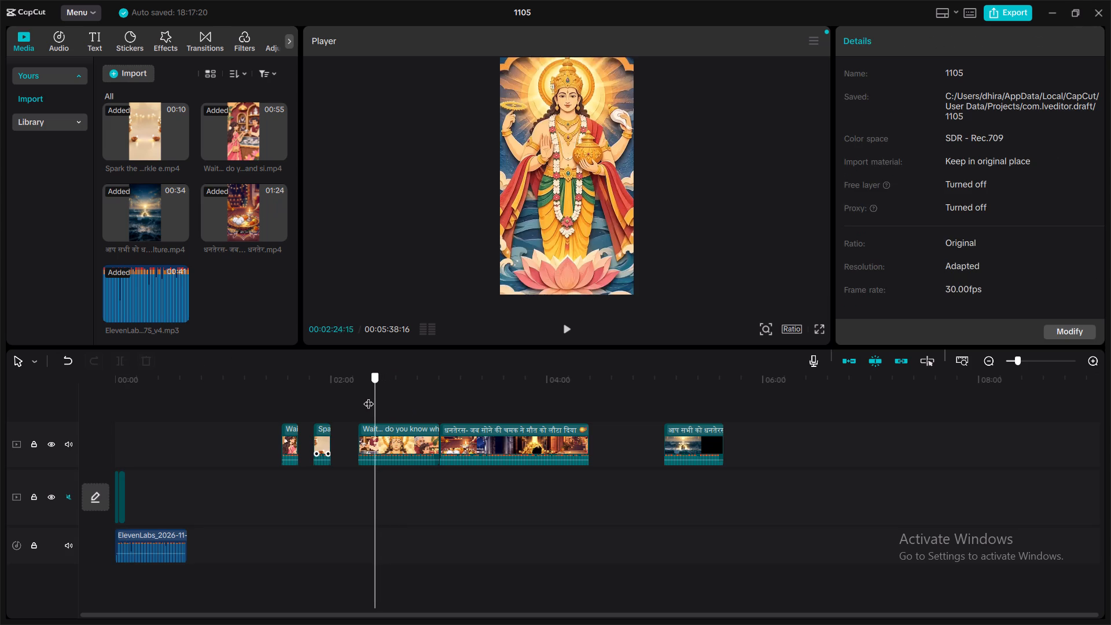
drag(369, 396, 377, 396)
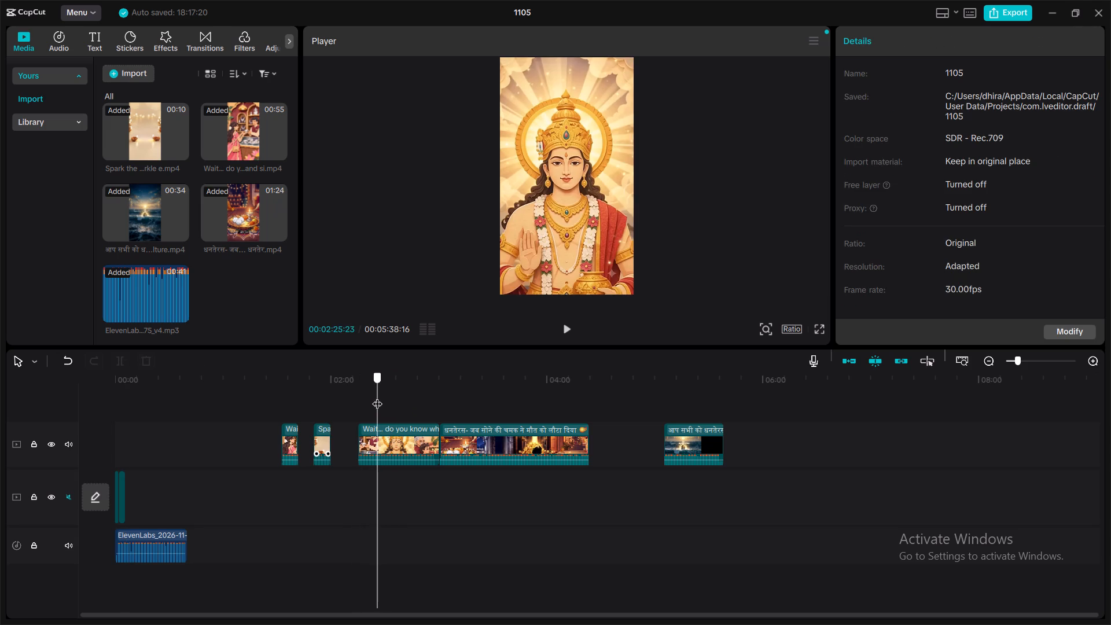
drag(377, 396, 363, 396)
click(395, 433)
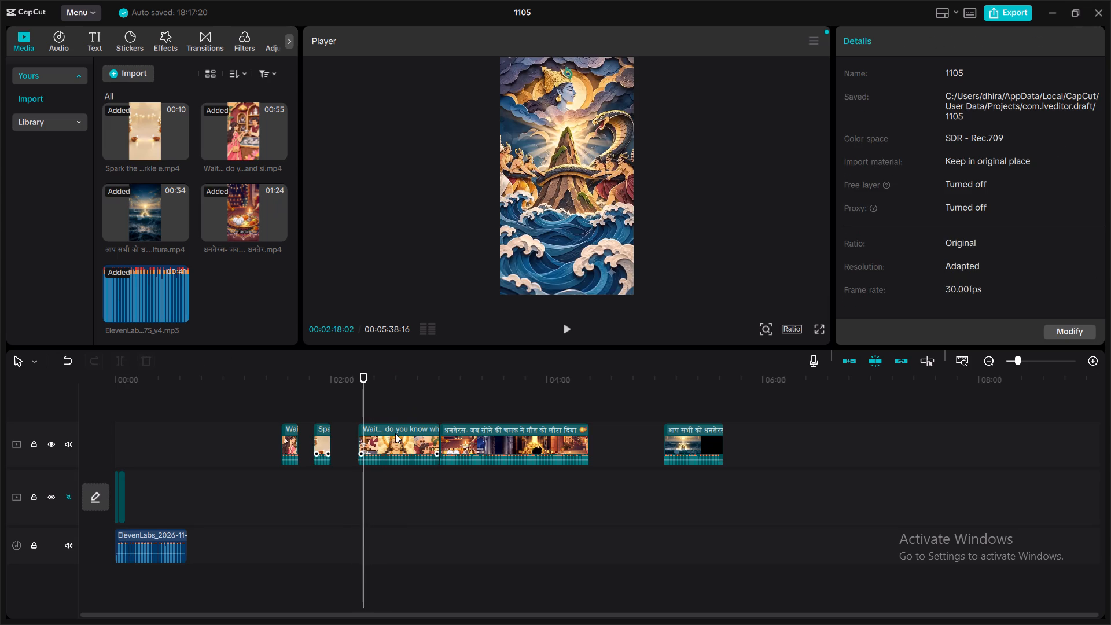
drag(354, 430, 350, 432)
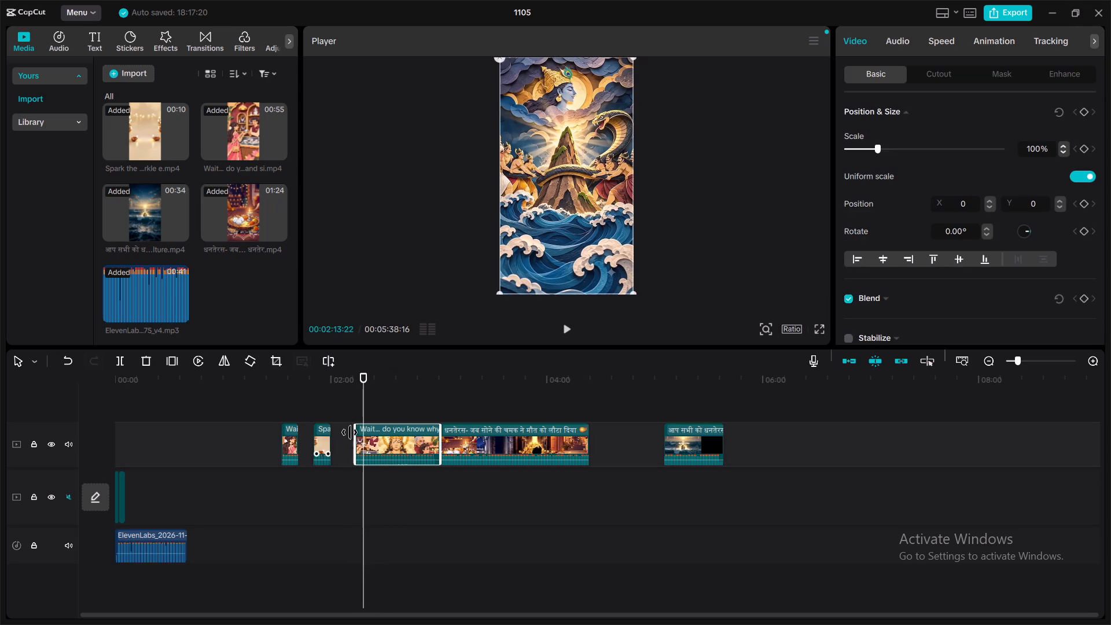
drag(350, 432, 349, 433)
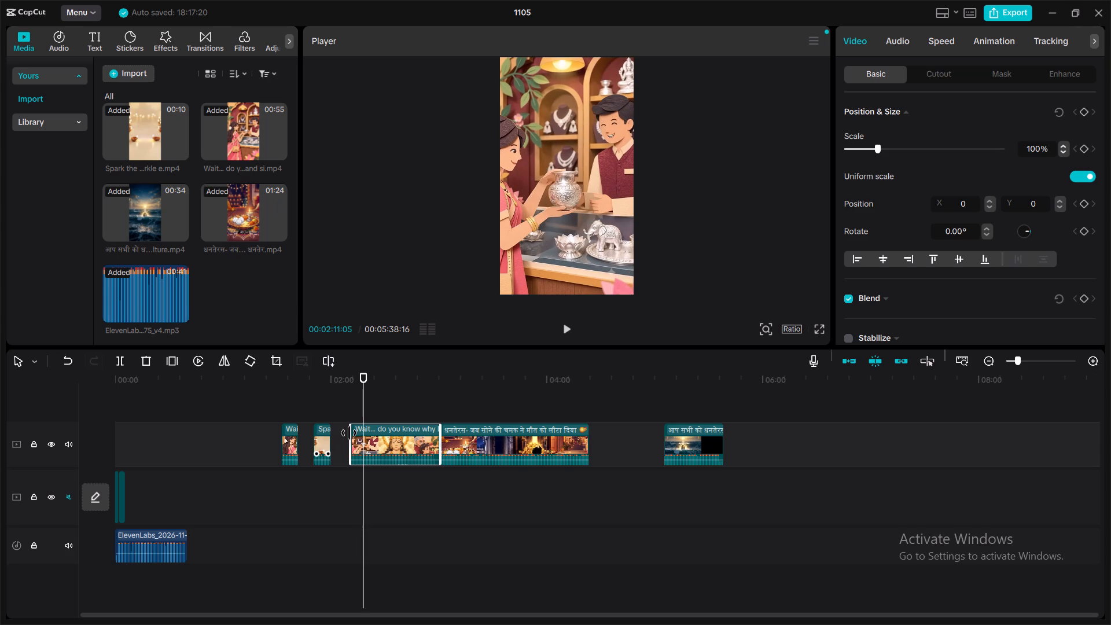
drag(349, 433, 329, 436)
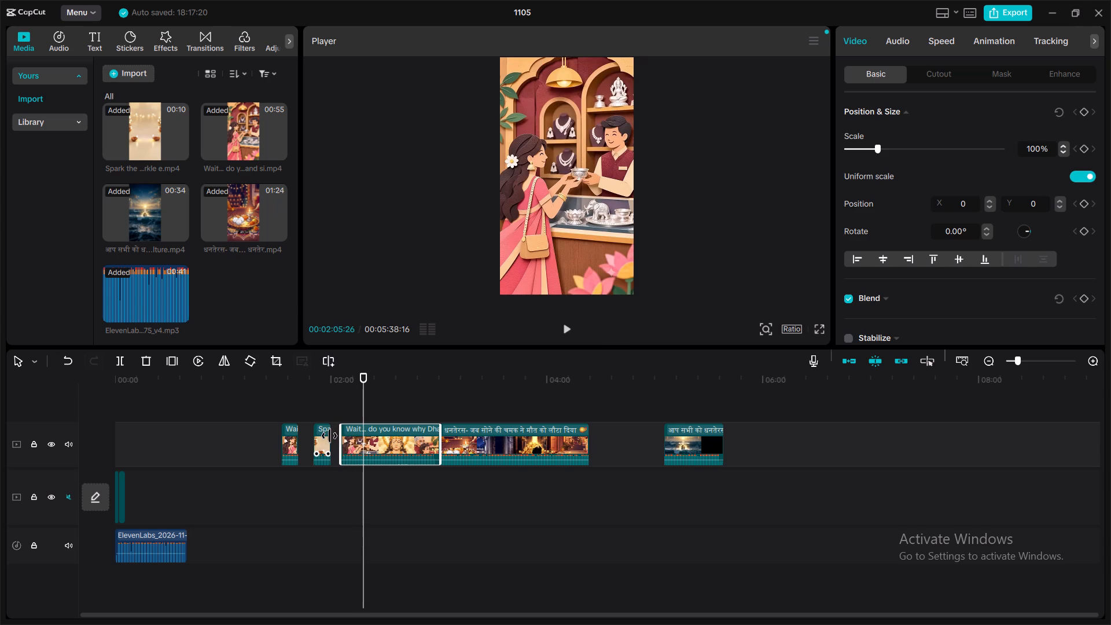
drag(329, 436, 349, 436)
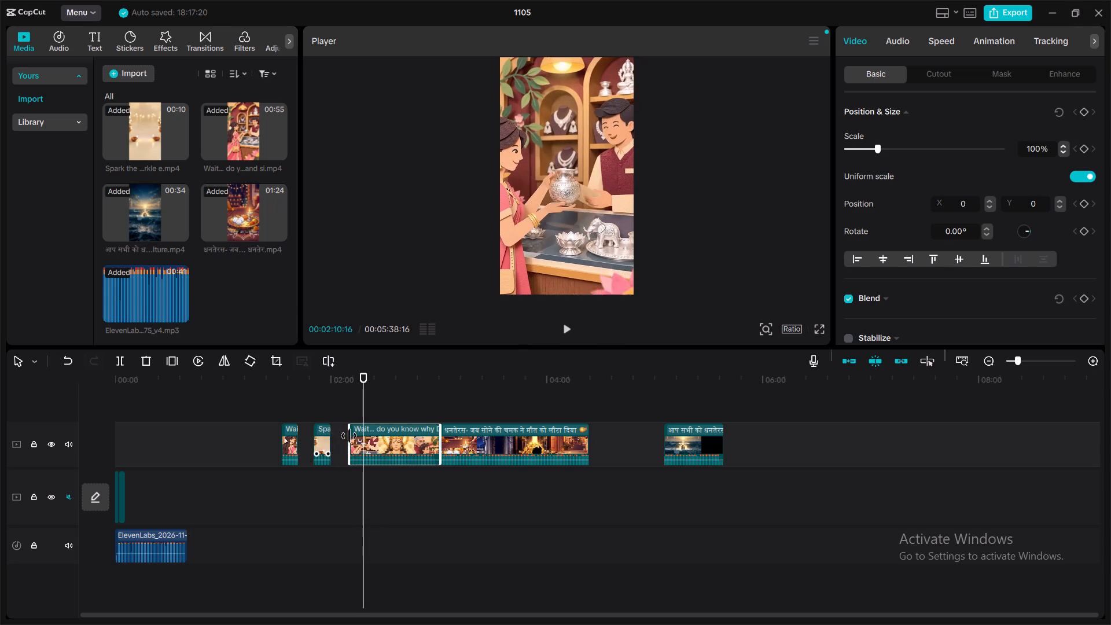
drag(349, 436, 321, 438)
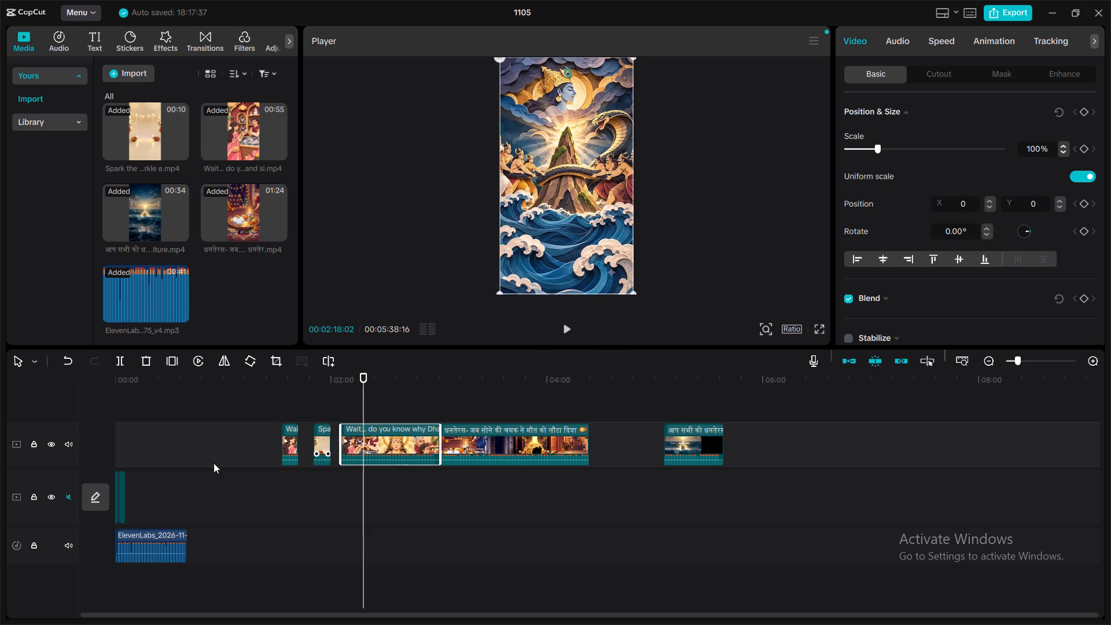
Delete the jewellery shop clip that follows the short opening clip on the main track.
click(156, 429)
drag(156, 429, 102, 431)
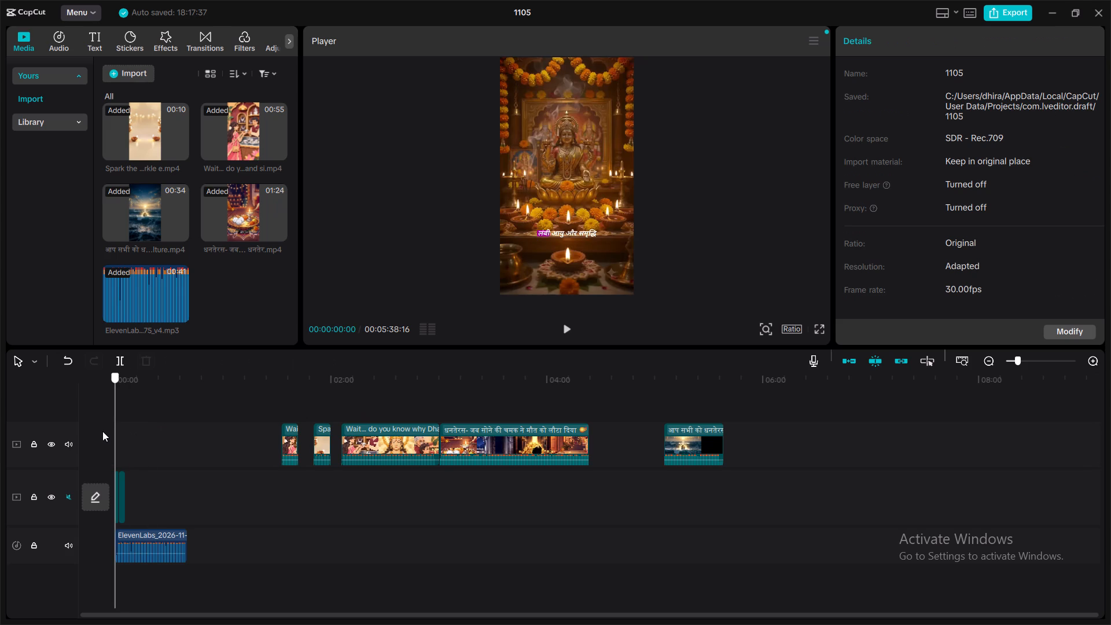
drag(102, 431, 101, 431)
drag(101, 431, 120, 432)
drag(120, 432, 128, 432)
drag(127, 429, 120, 431)
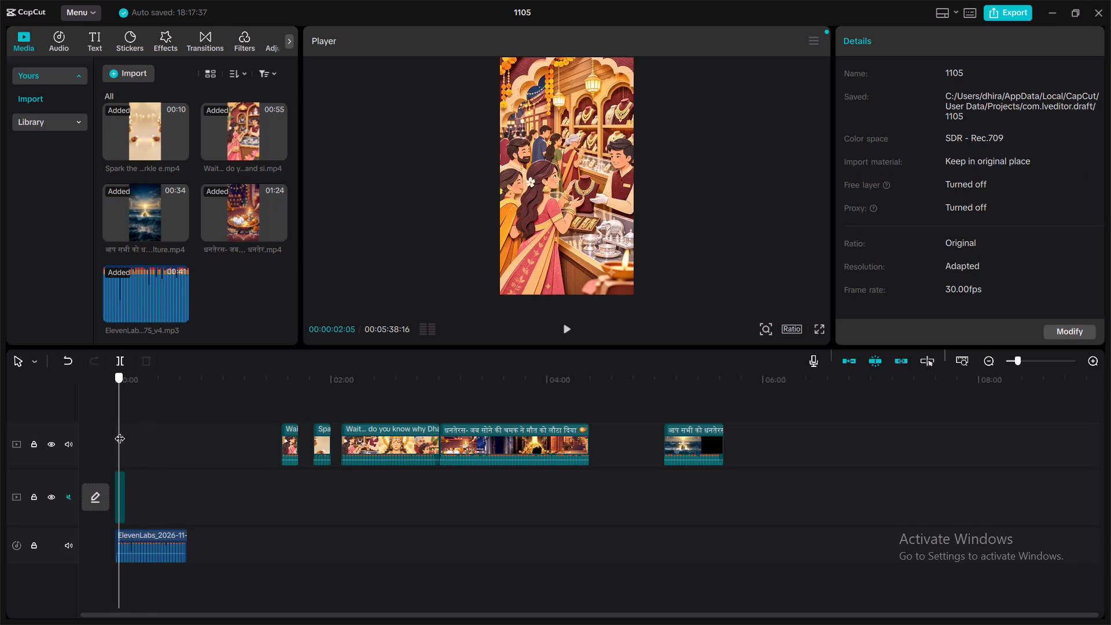
drag(120, 431, 117, 432)
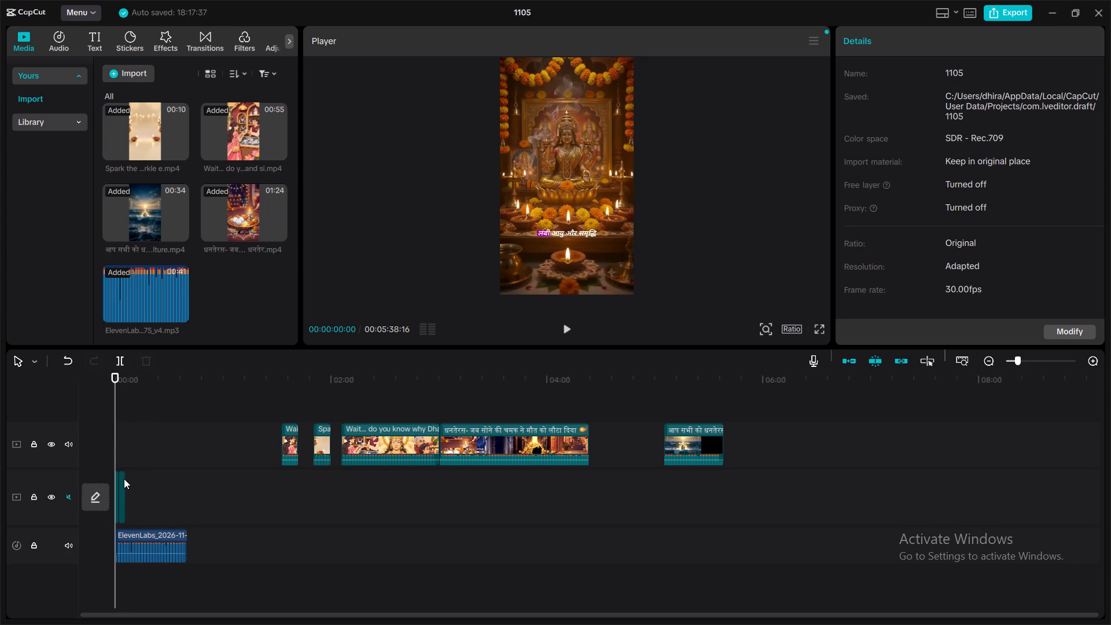
click(122, 481)
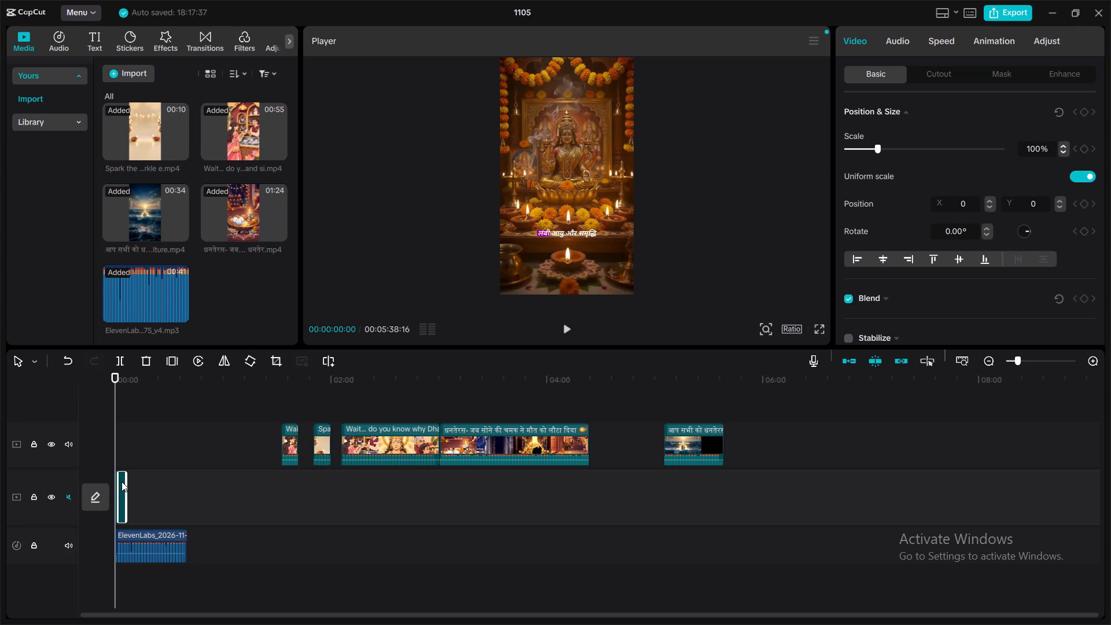
key(BackSpace)
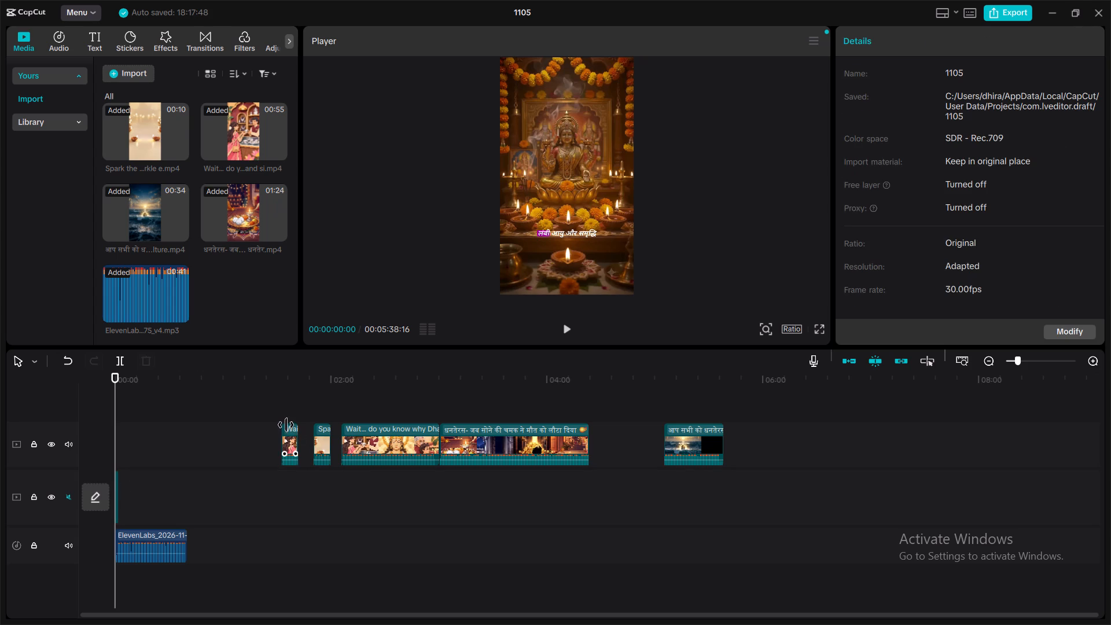
Move the upper track's short "Wait..." clip behind the main track's opening clip and trim its end to 00:00:08:27.
drag(293, 437, 260, 497)
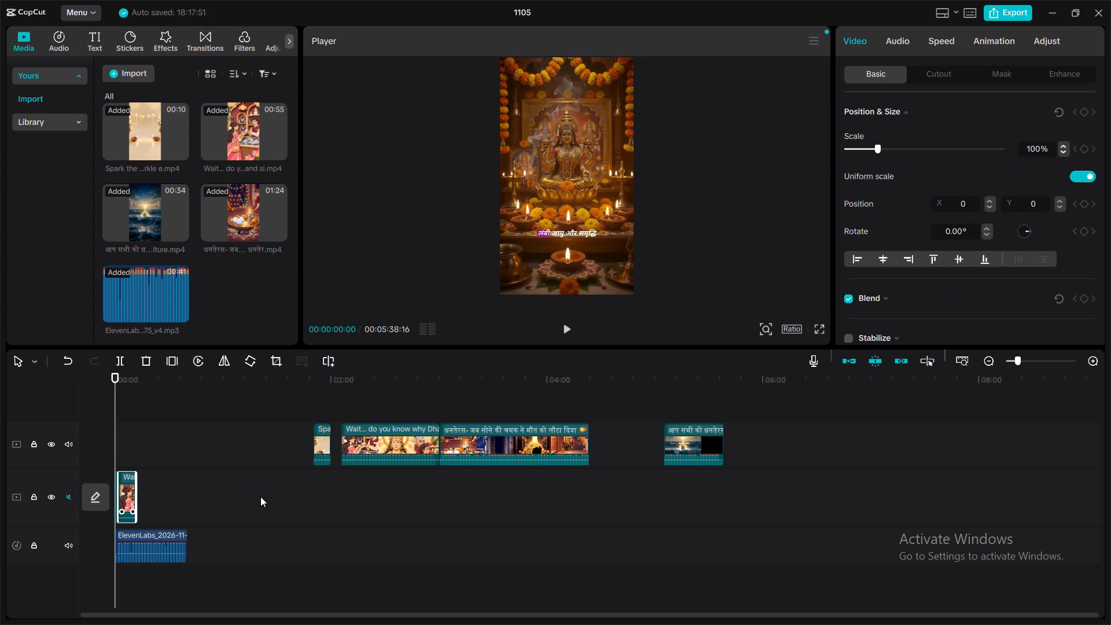
click(558, 325)
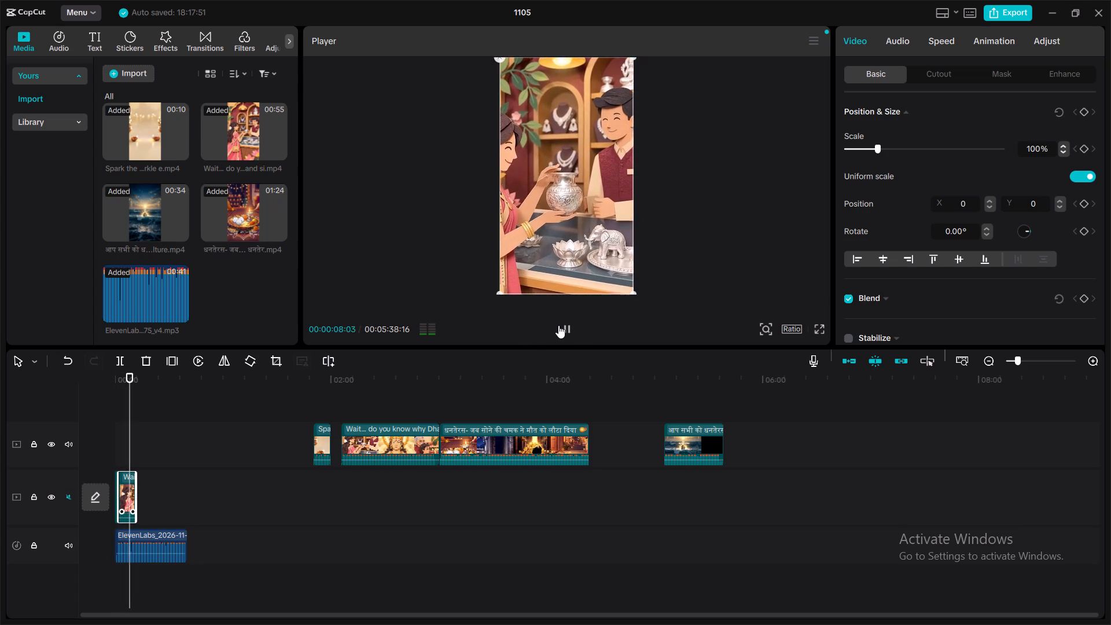
click(558, 325)
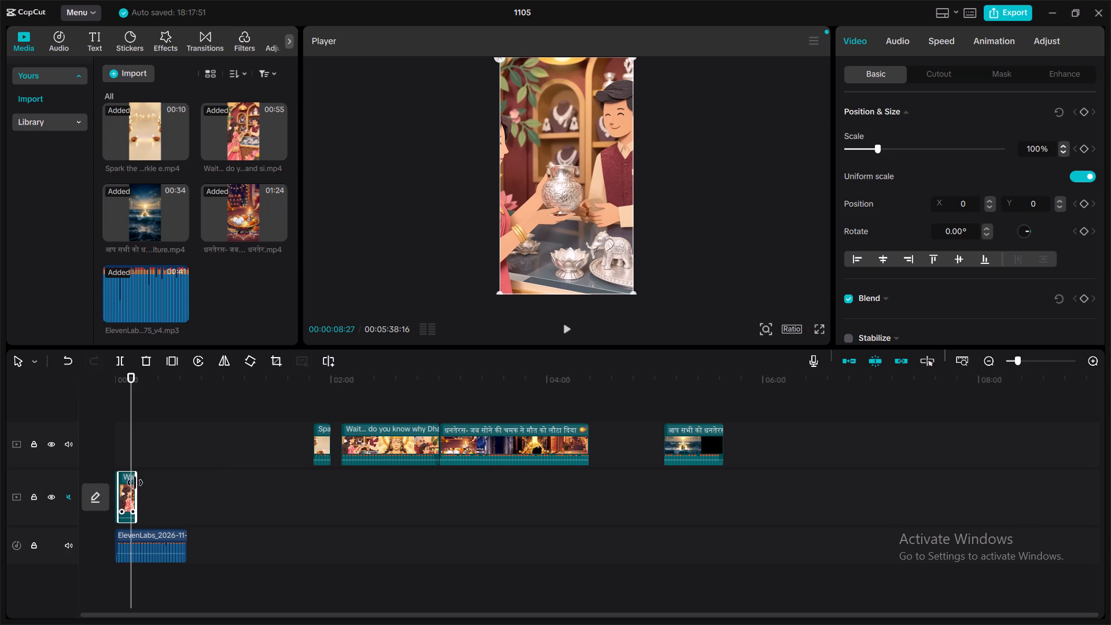
drag(135, 483, 130, 483)
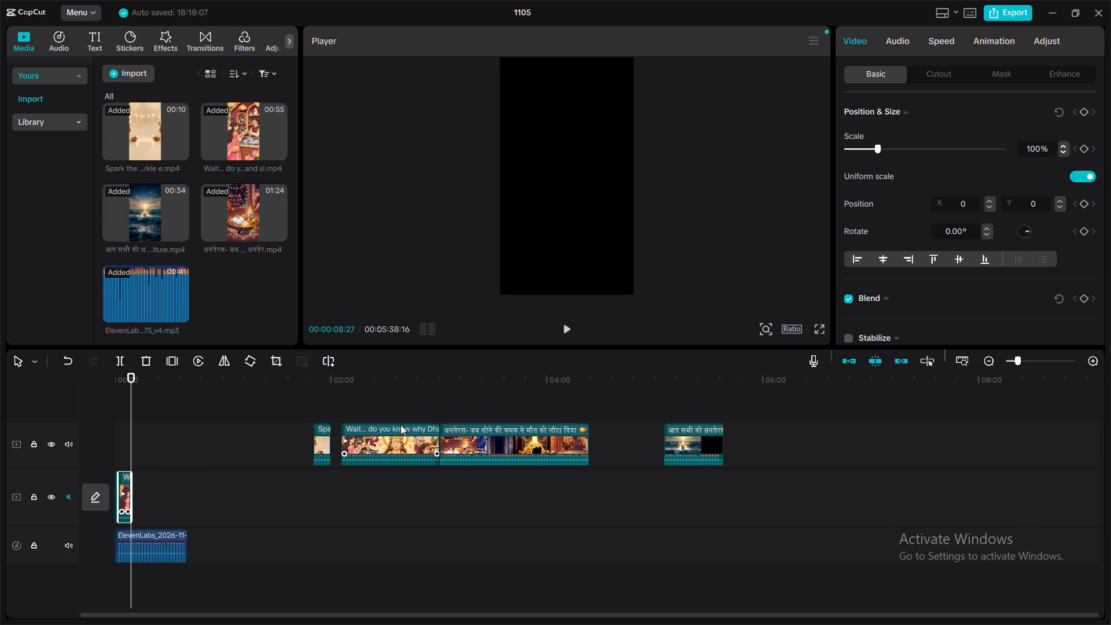
Append the upper track's long "Wait... do you know" clip to the main track at 00:00:08:27.
drag(397, 424, 387, 475)
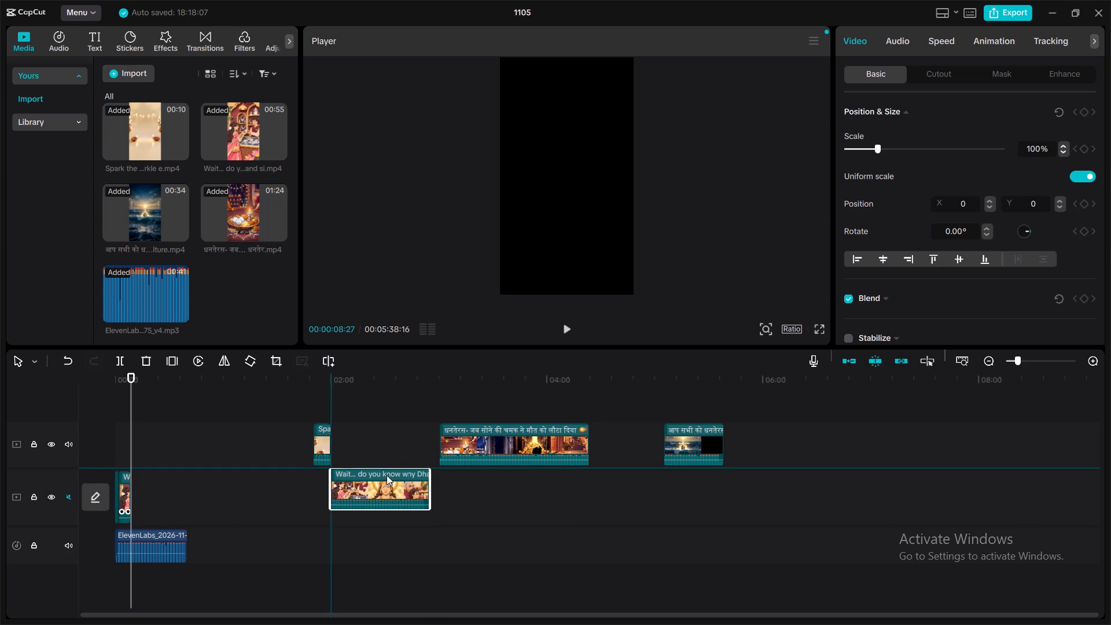
drag(387, 475, 381, 483)
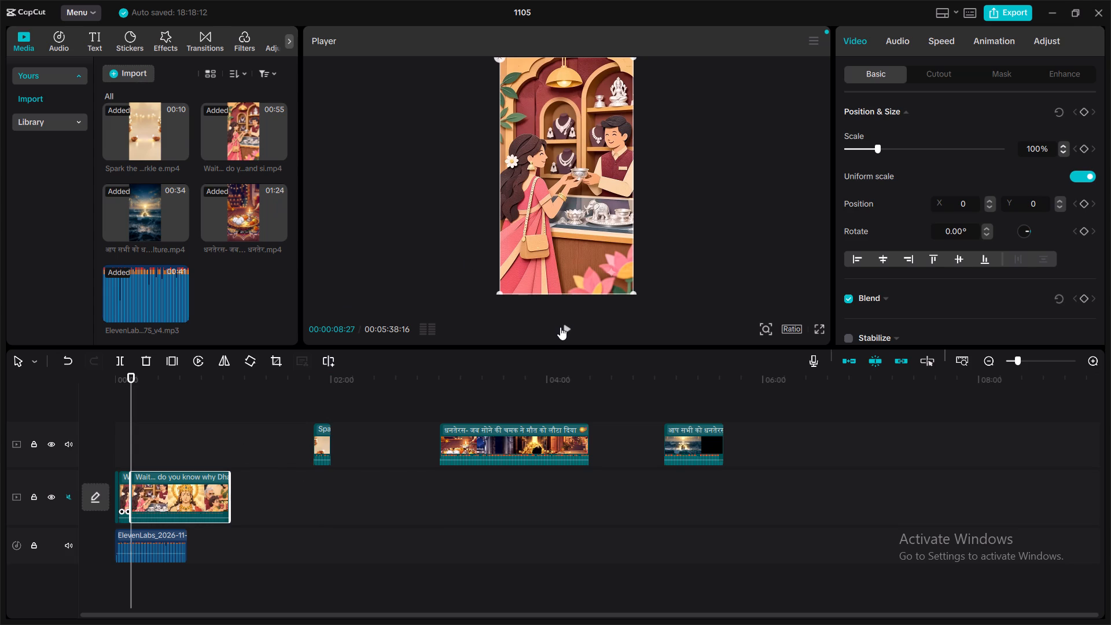
Trim the start of the main track's long "Wait... do you know" clip past the shop scenes to the ocean-churning scene.
click(560, 327)
click(560, 327)
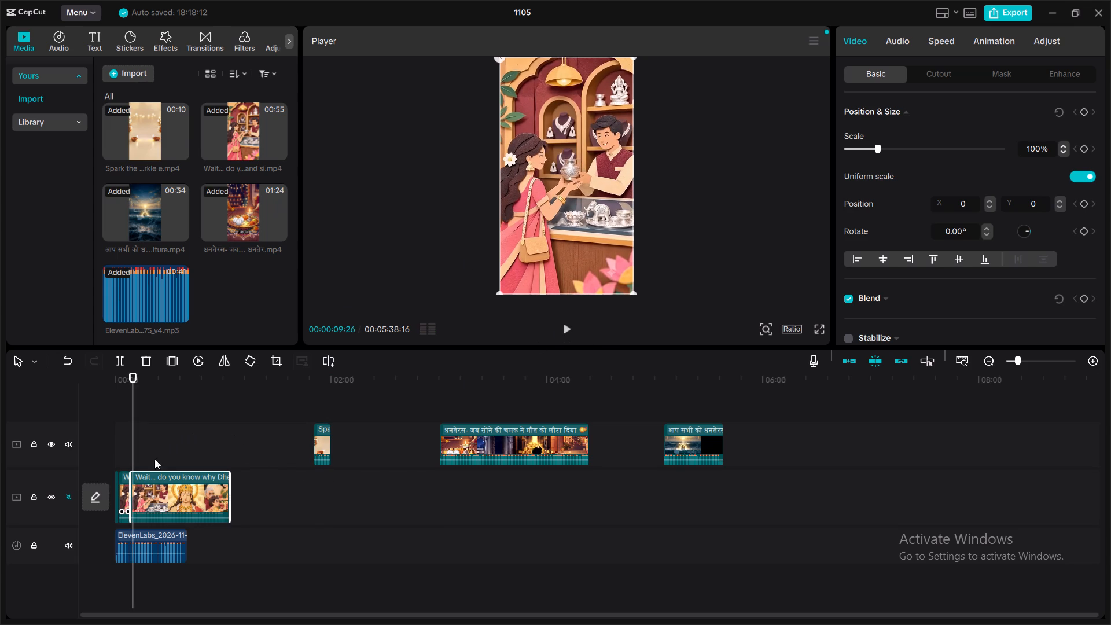
drag(130, 477, 137, 480)
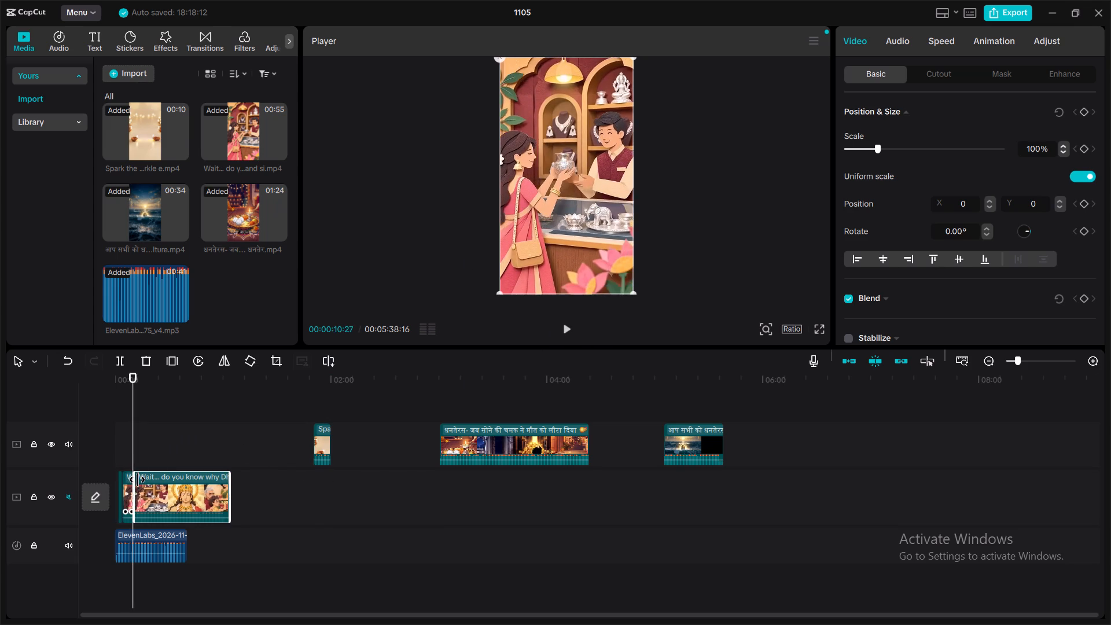
drag(137, 480, 153, 481)
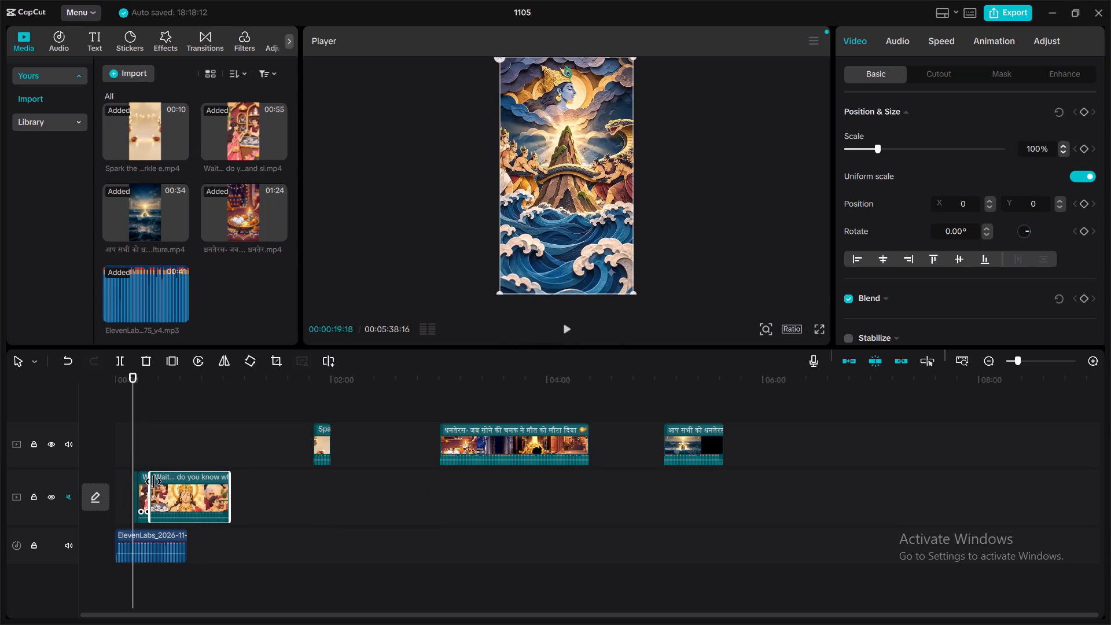
drag(153, 481, 144, 486)
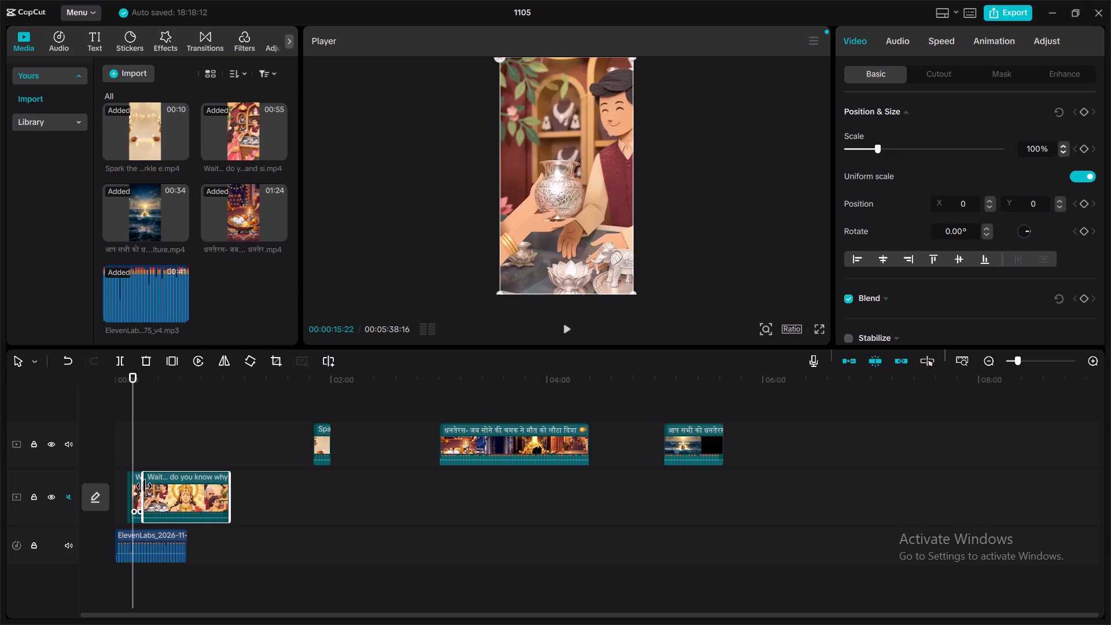
drag(144, 486, 148, 486)
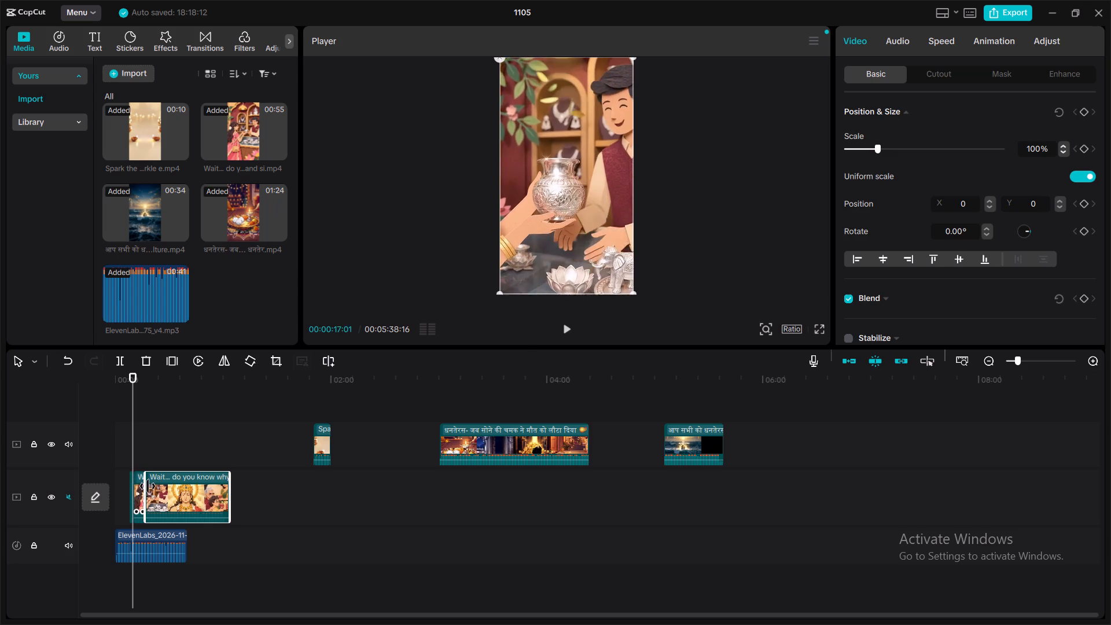
drag(148, 486, 149, 486)
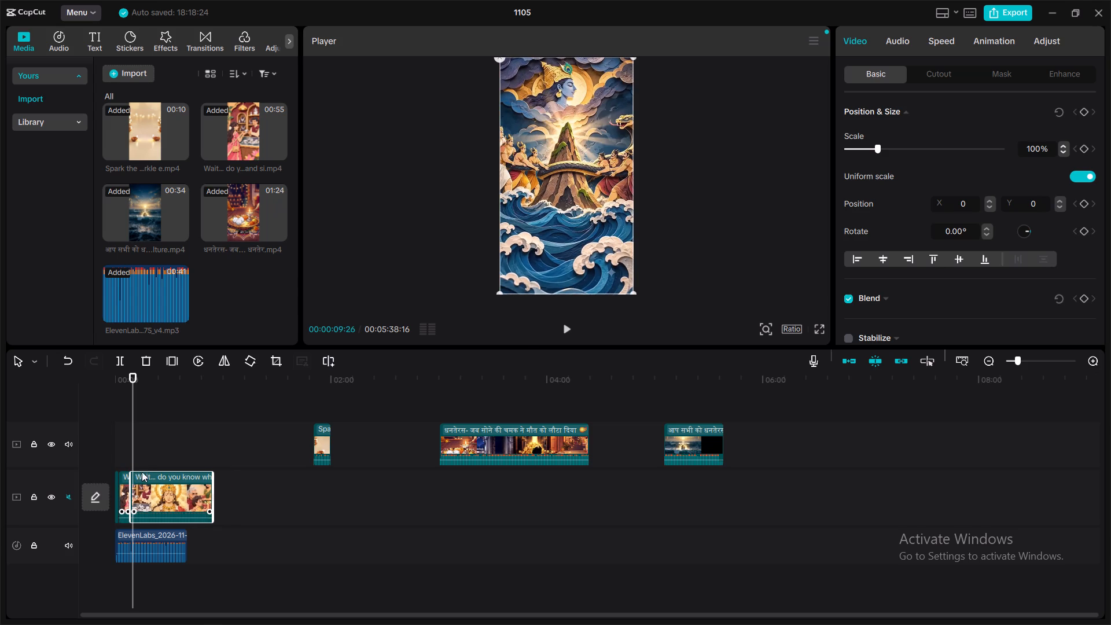
Play the main track from 00:00:08:27 to about 00:00:37:11 to check how the scenes match the voiceover.
click(127, 384)
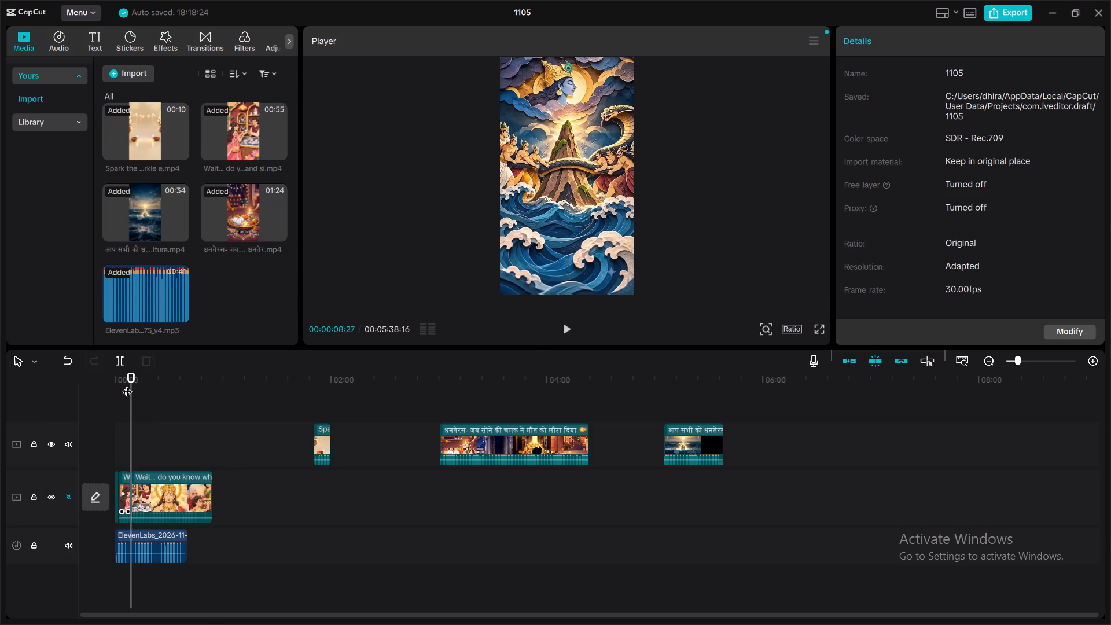
click(570, 330)
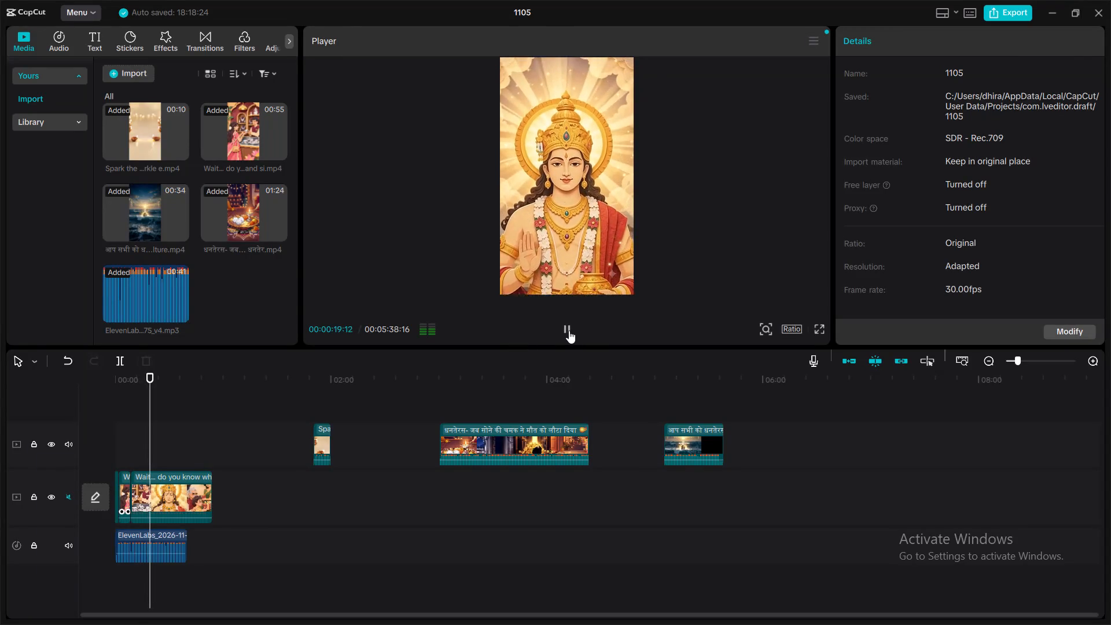
click(566, 330)
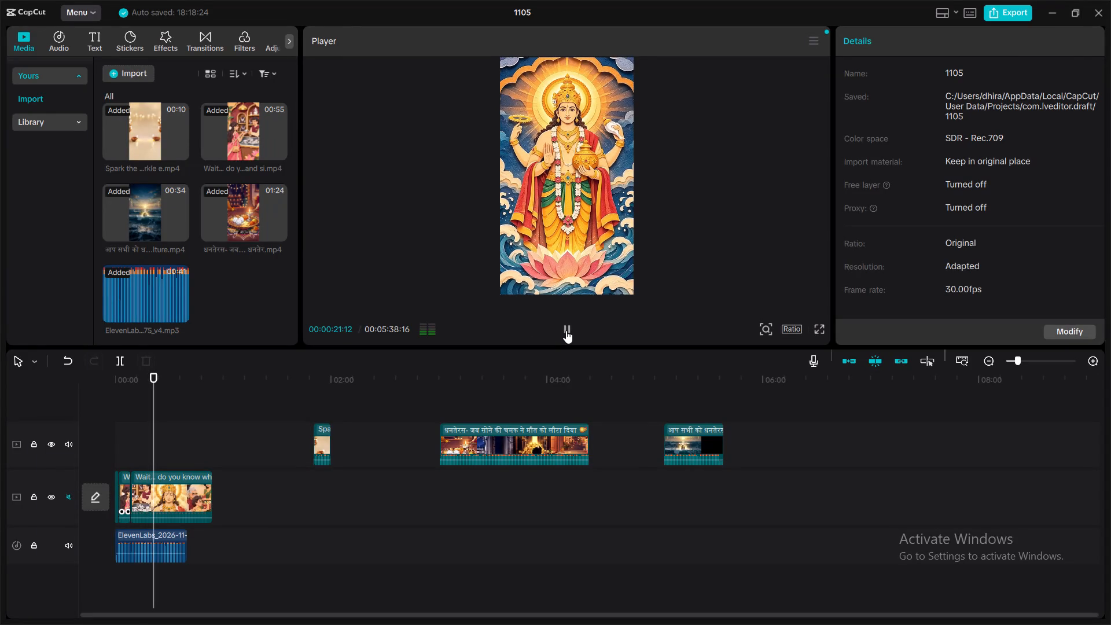
click(566, 330)
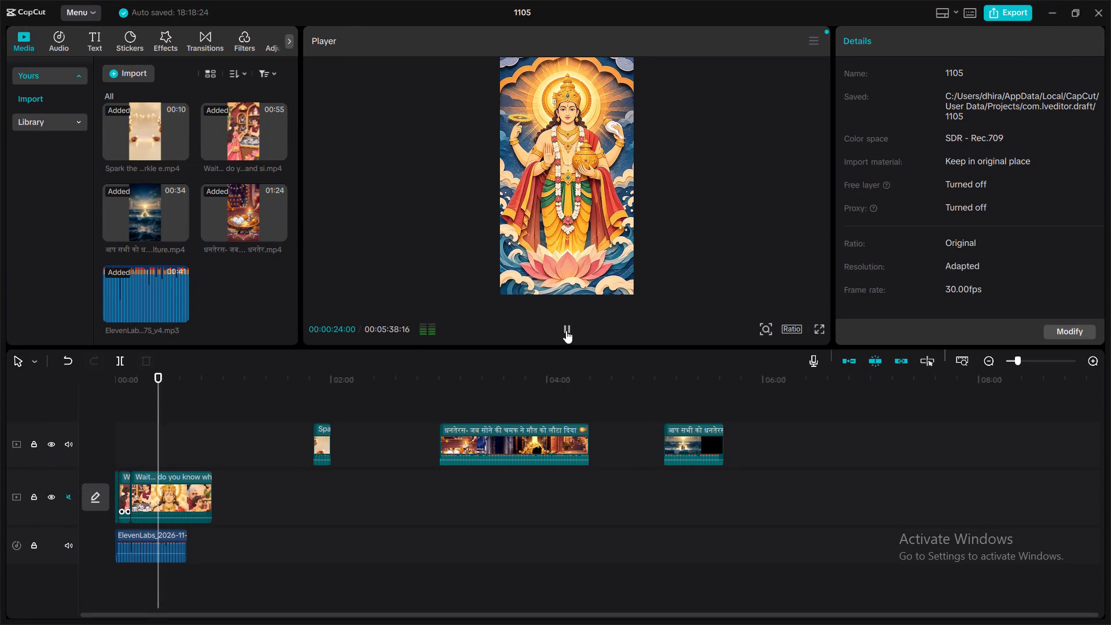
click(566, 330)
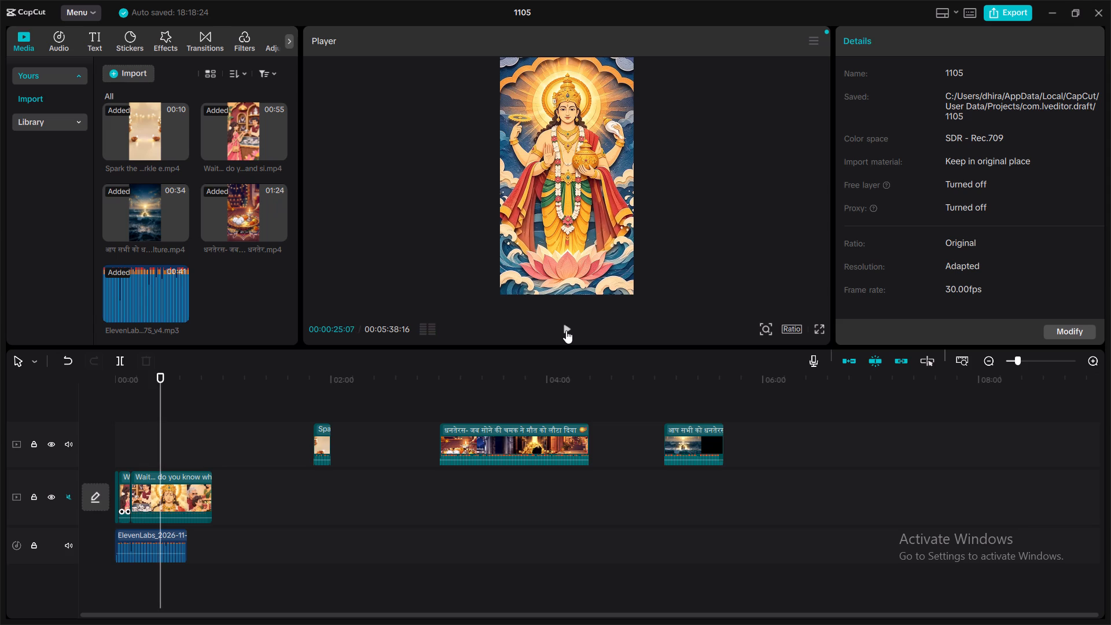
click(566, 330)
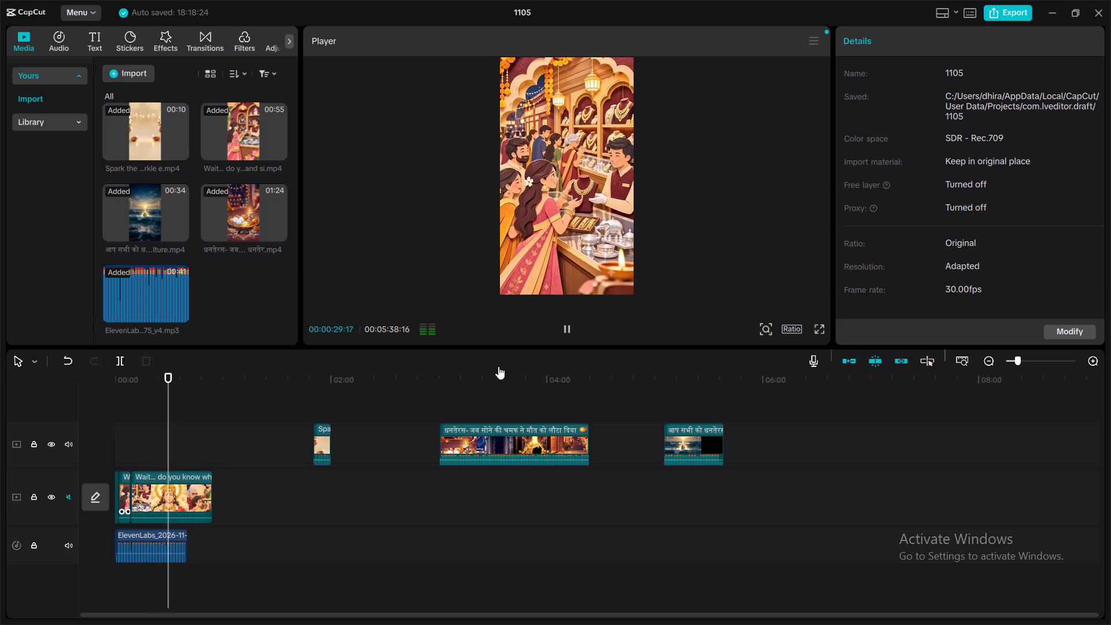
click(173, 377)
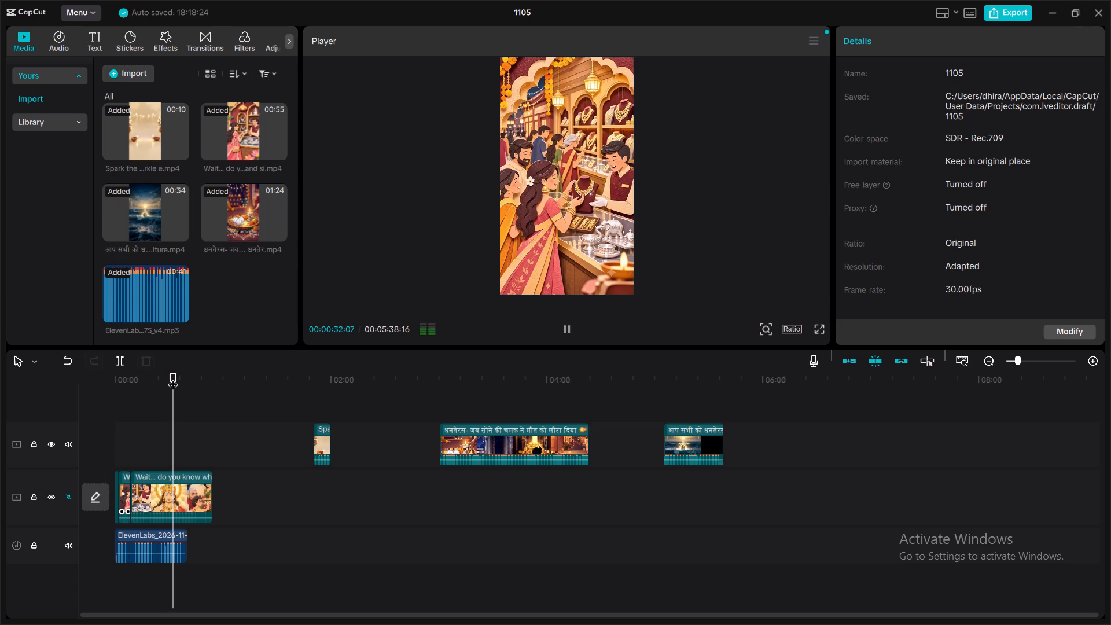
click(566, 325)
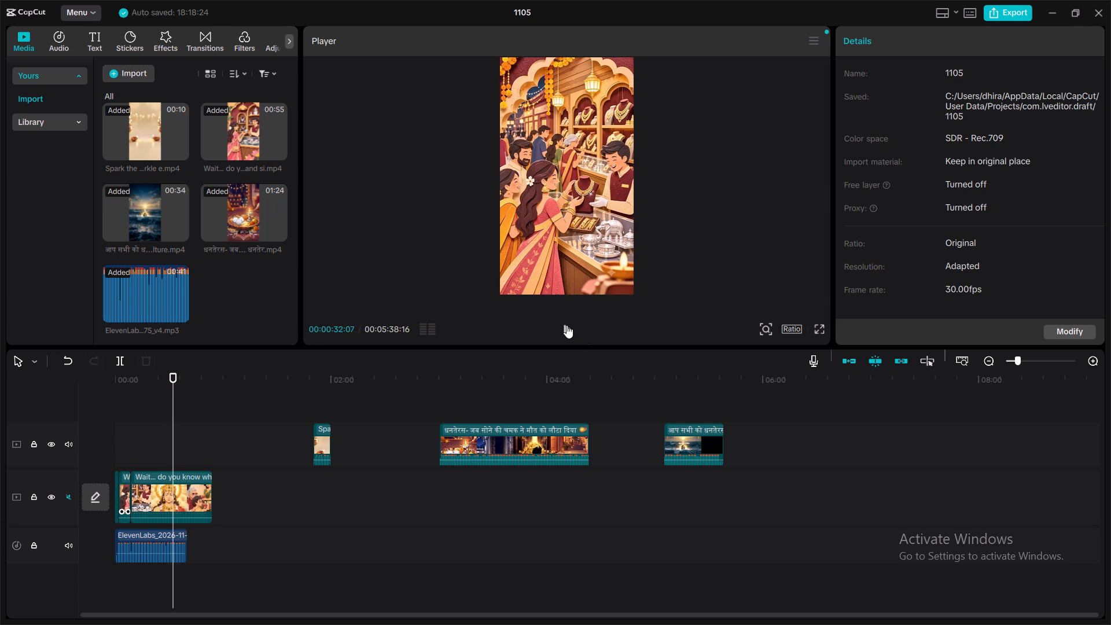
click(566, 325)
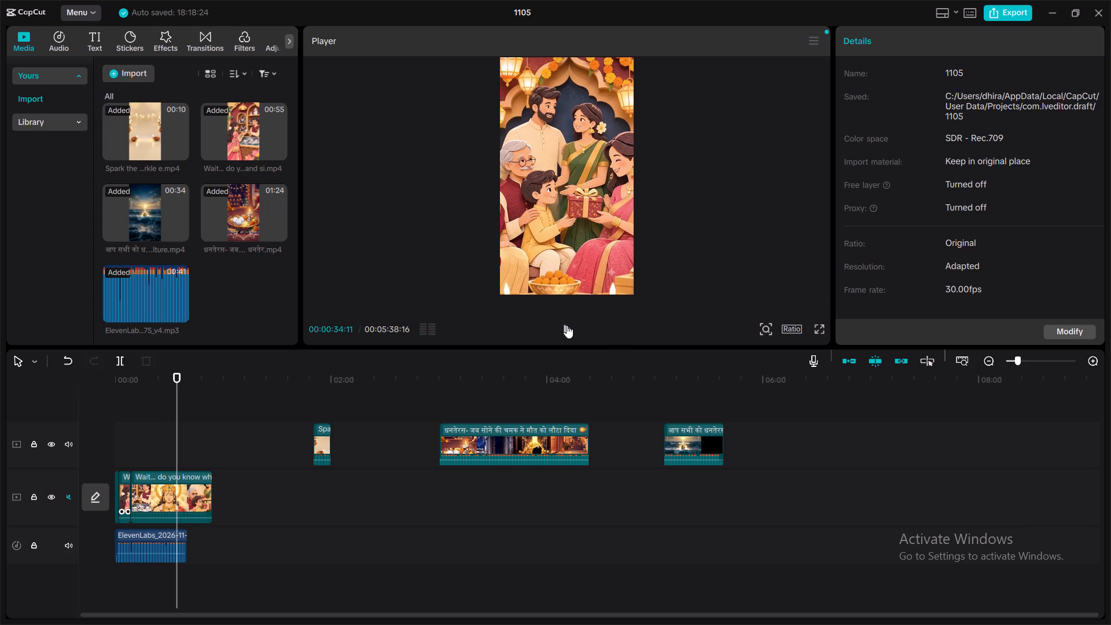
double_click(566, 325)
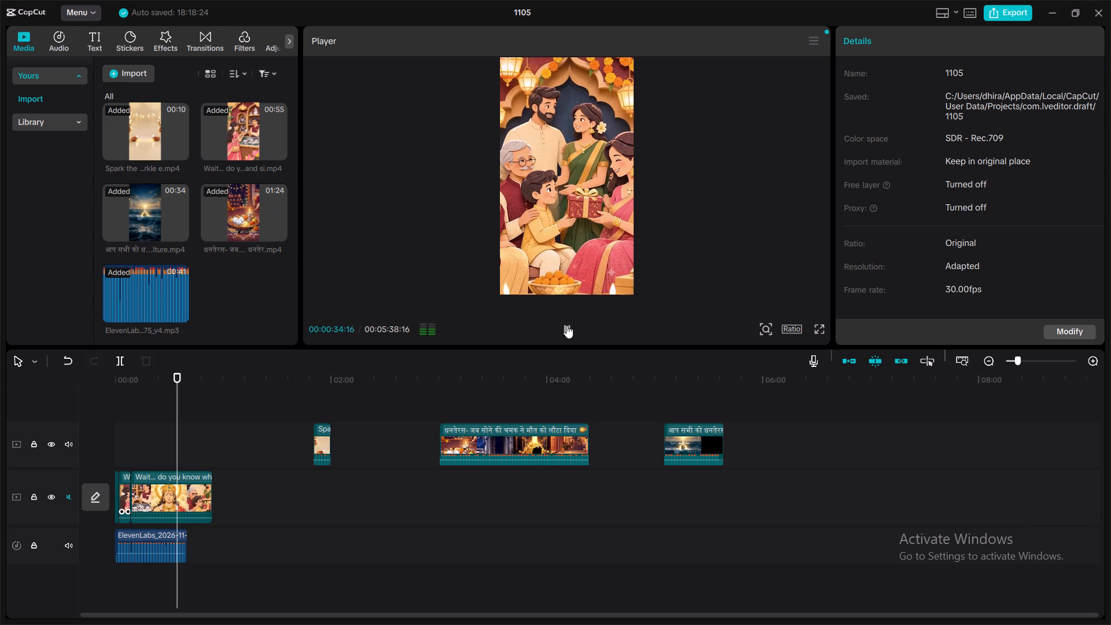
click(566, 325)
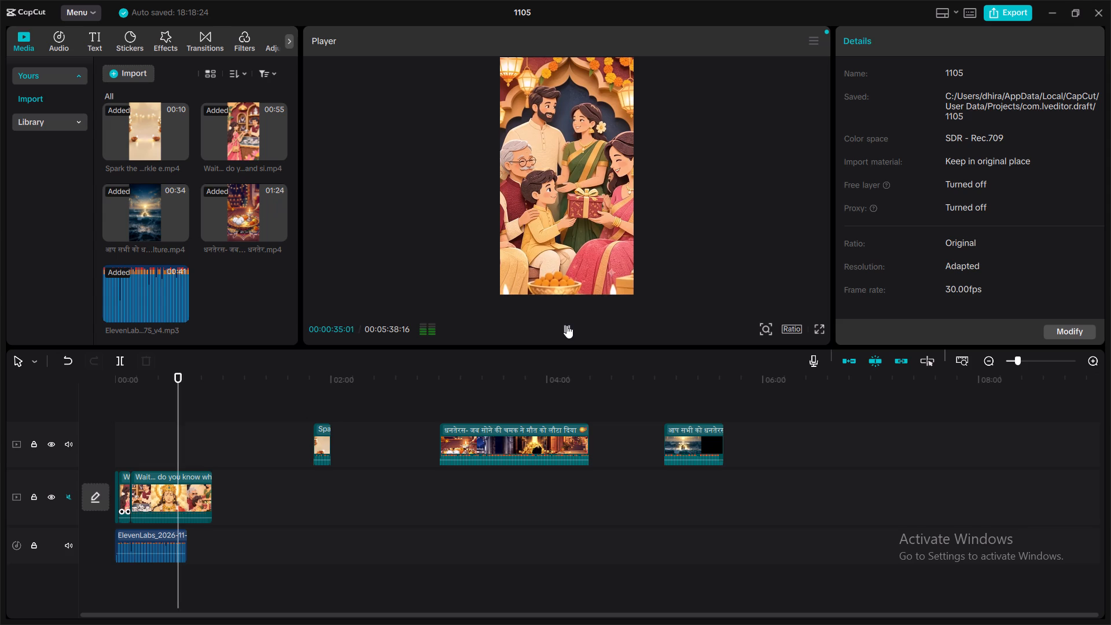
click(566, 325)
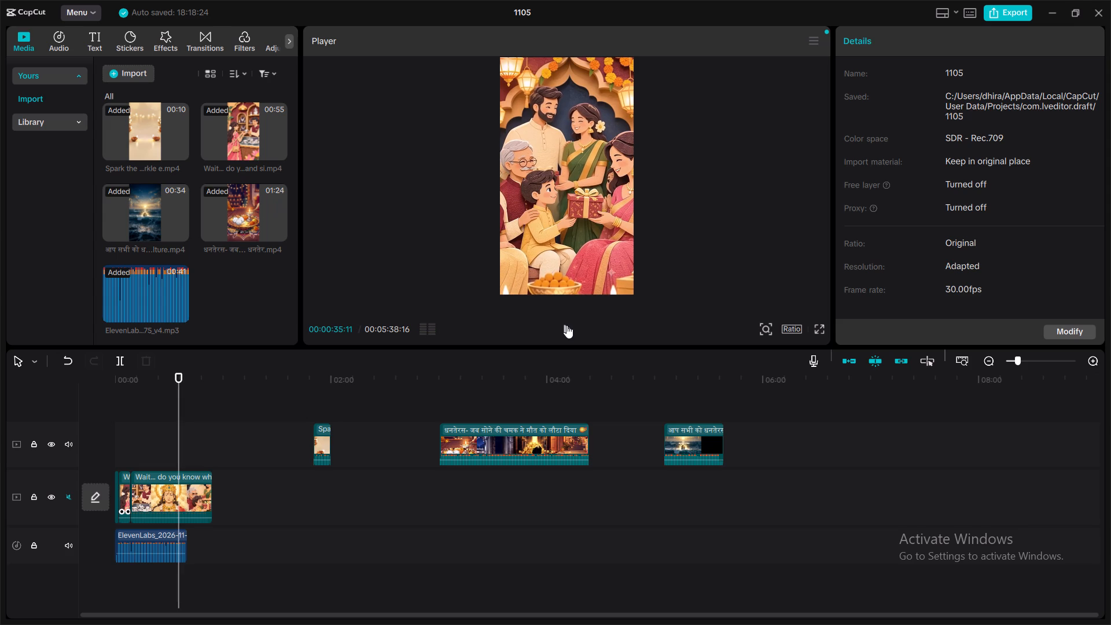
click(566, 325)
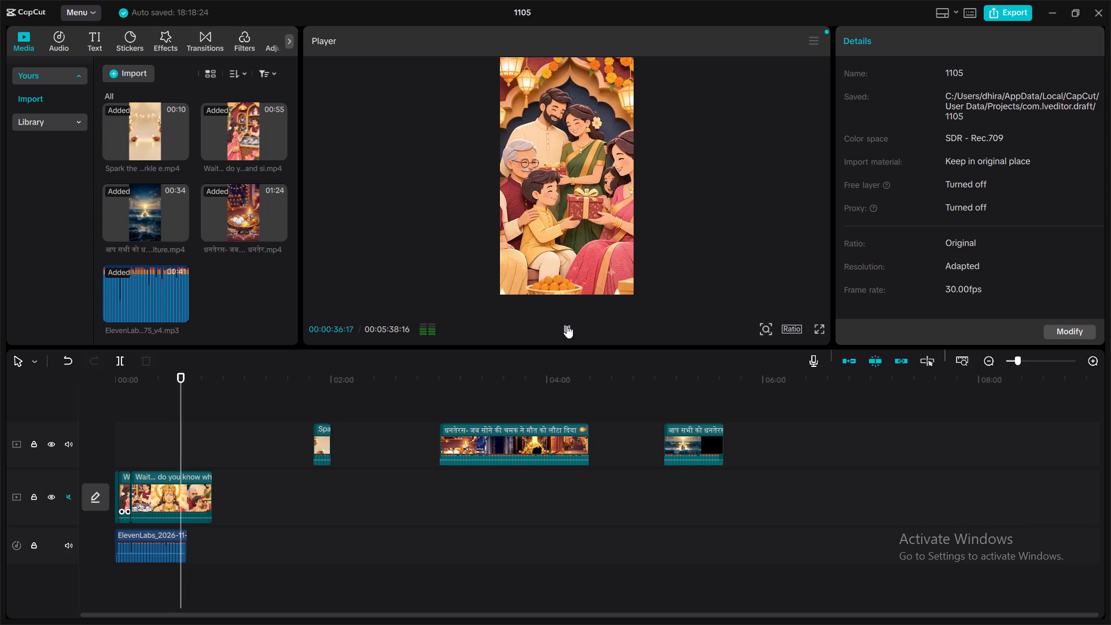
click(566, 325)
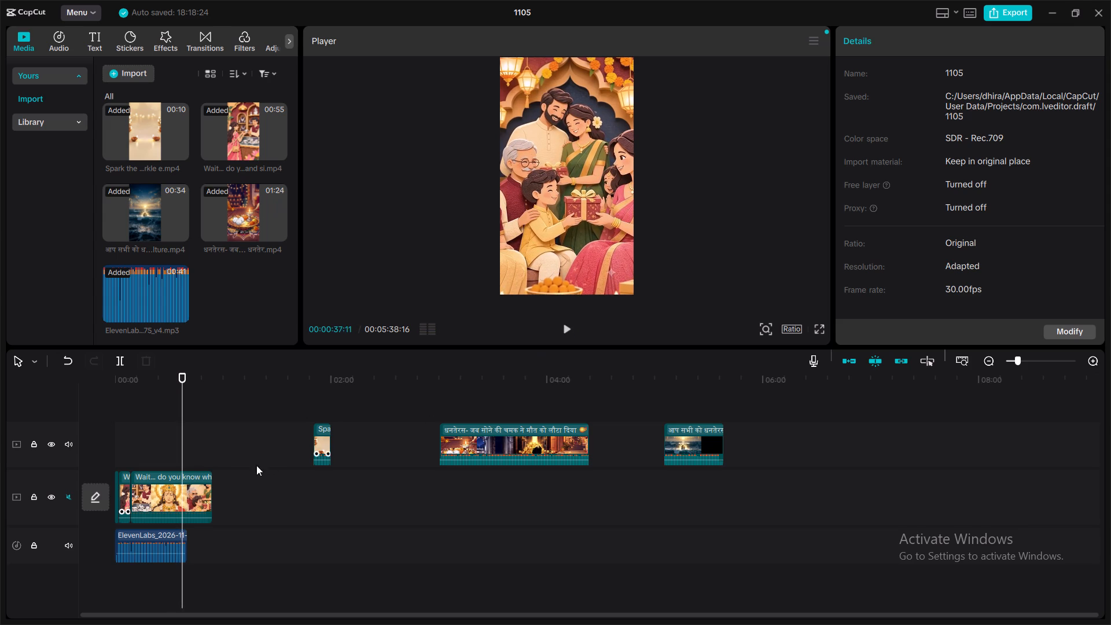
Trim the end of the main track's long "Wait... do you know" clip to 00:00:37:11, on the family gift scene.
drag(211, 495, 192, 497)
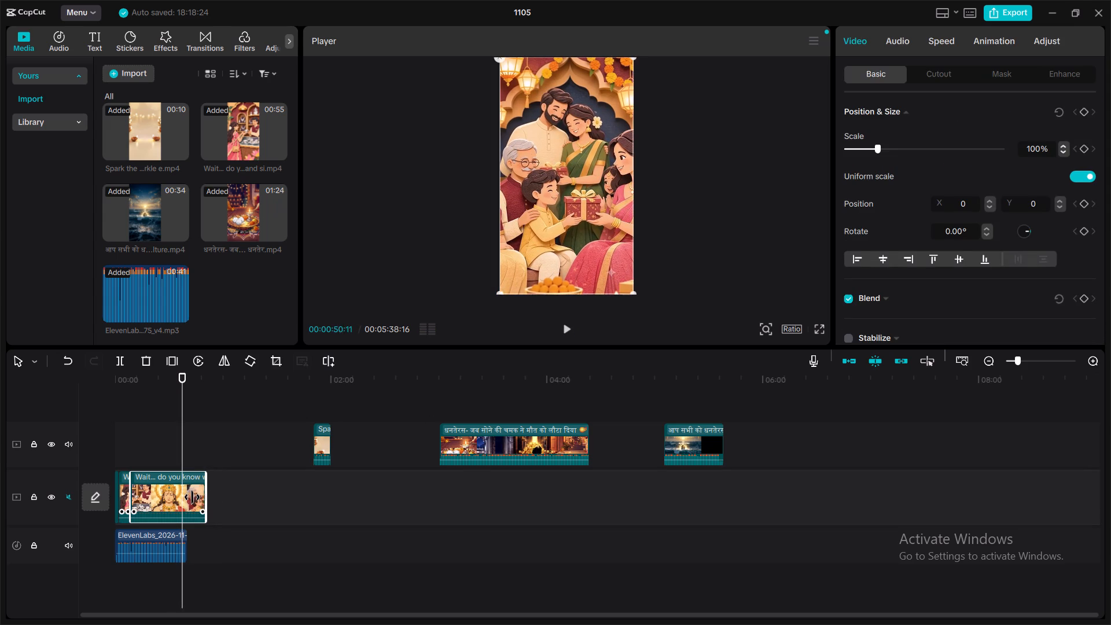
drag(192, 497, 183, 498)
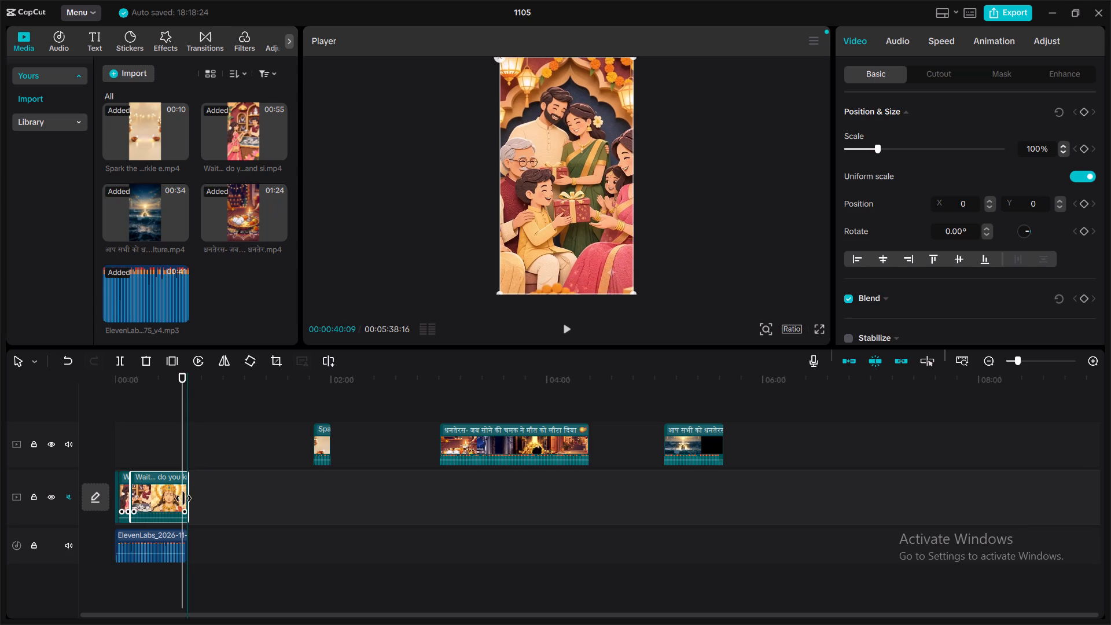
drag(183, 498, 180, 499)
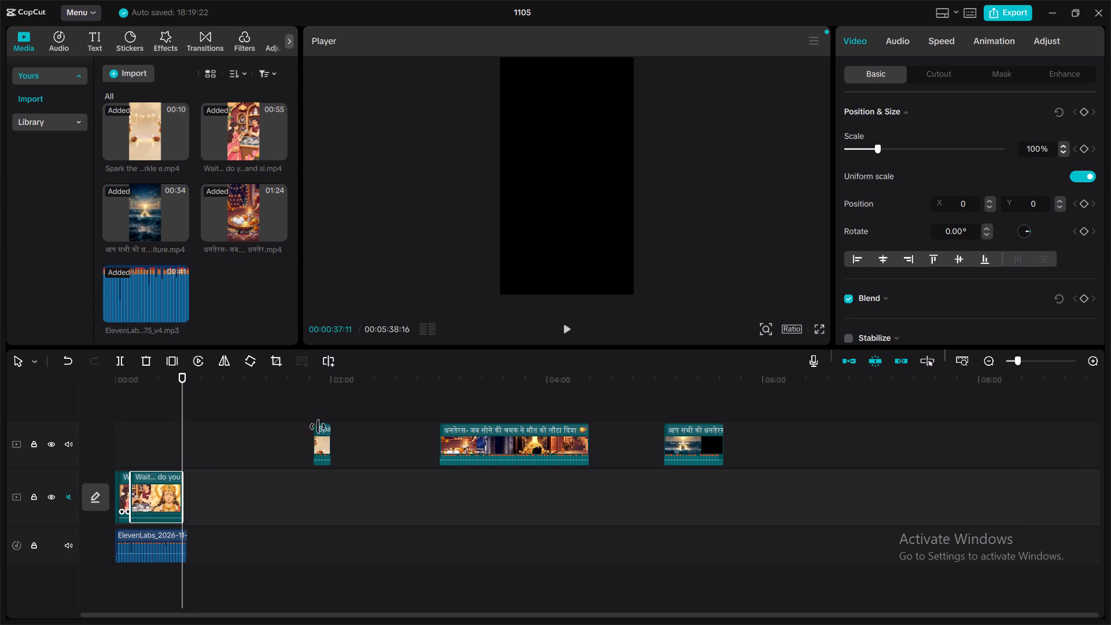
Append the upper track's "Spark the..." clip to the main track at 00:00:37:11 and trim its start to the "Happy Dhanteras" ending.
drag(321, 426, 305, 498)
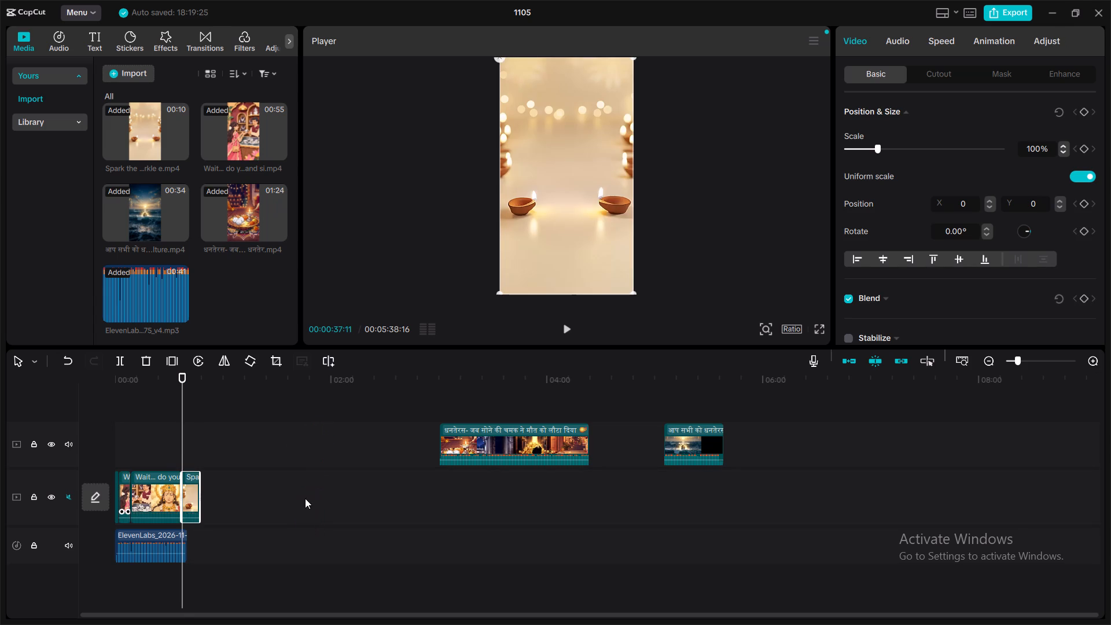
drag(180, 484, 187, 485)
drag(187, 485, 196, 487)
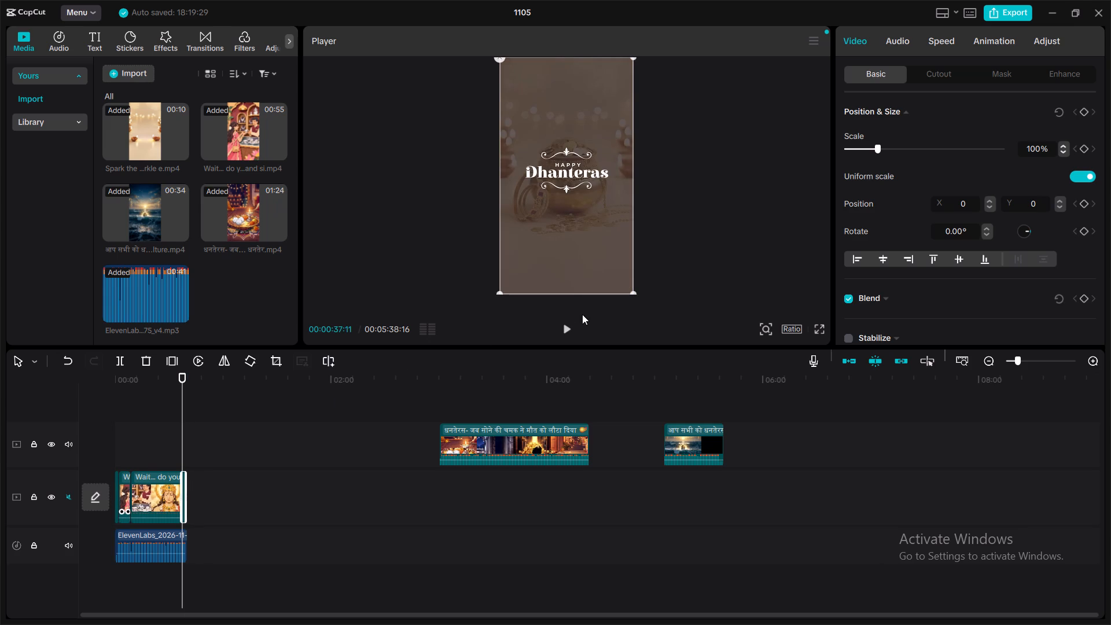
Preview the closing clip, then extend its start back to the "Spark the spirit of PROSPERITY" scene.
click(565, 327)
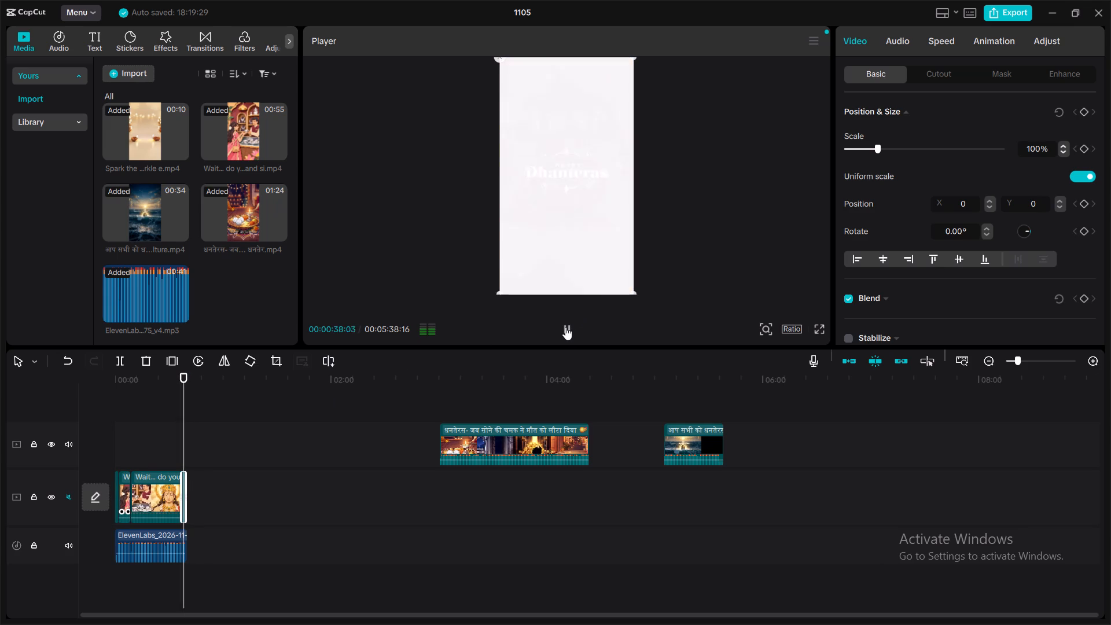
click(565, 327)
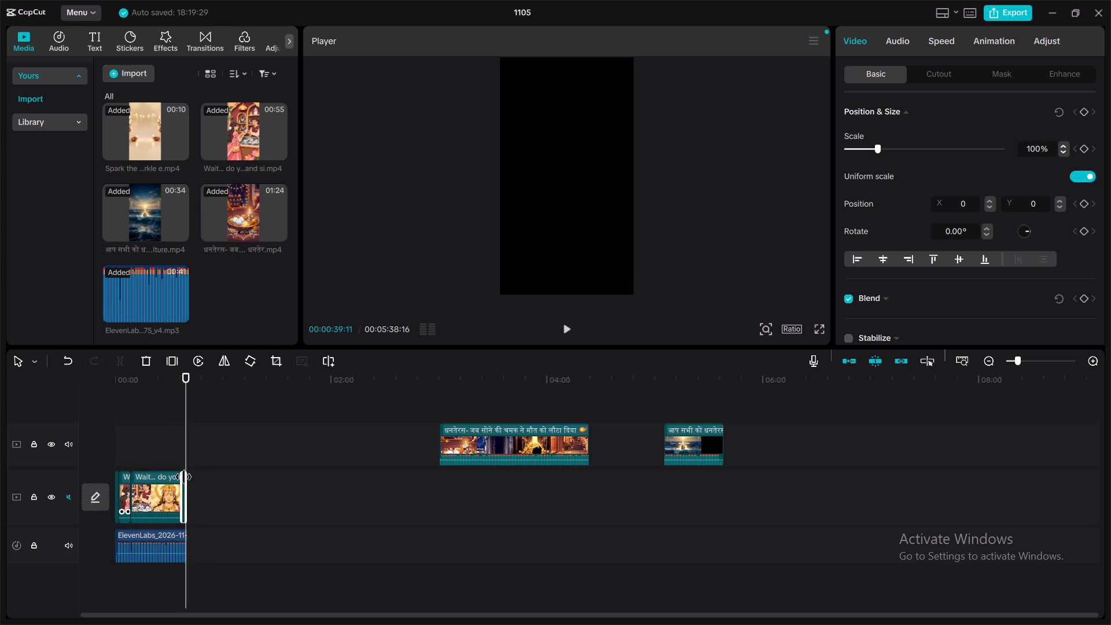
drag(187, 484, 184, 487)
drag(184, 487, 182, 488)
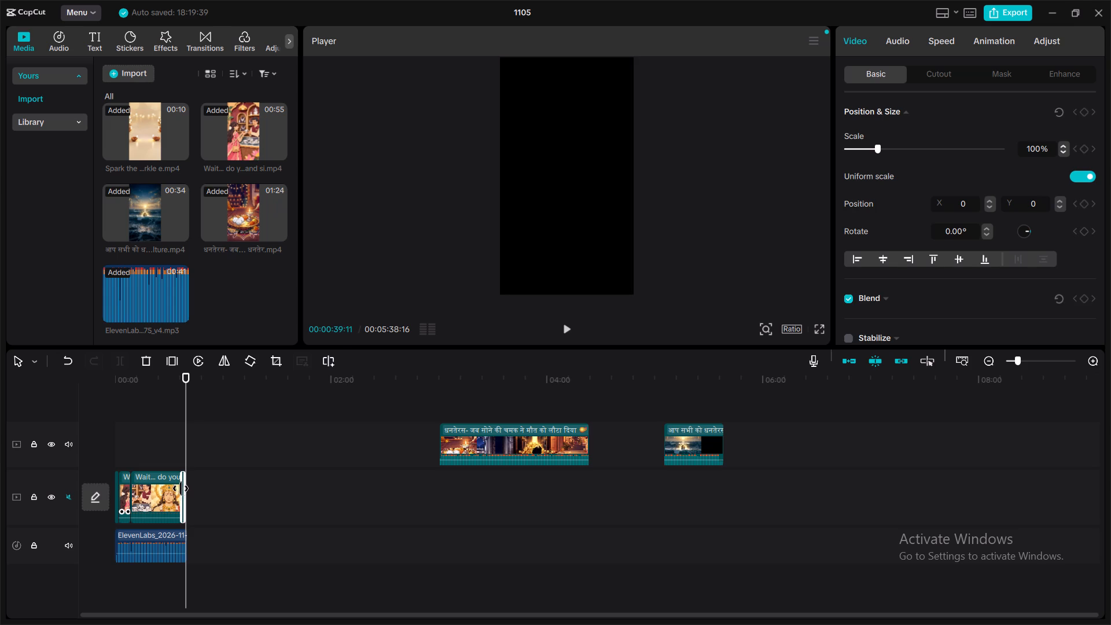
drag(178, 488, 171, 491)
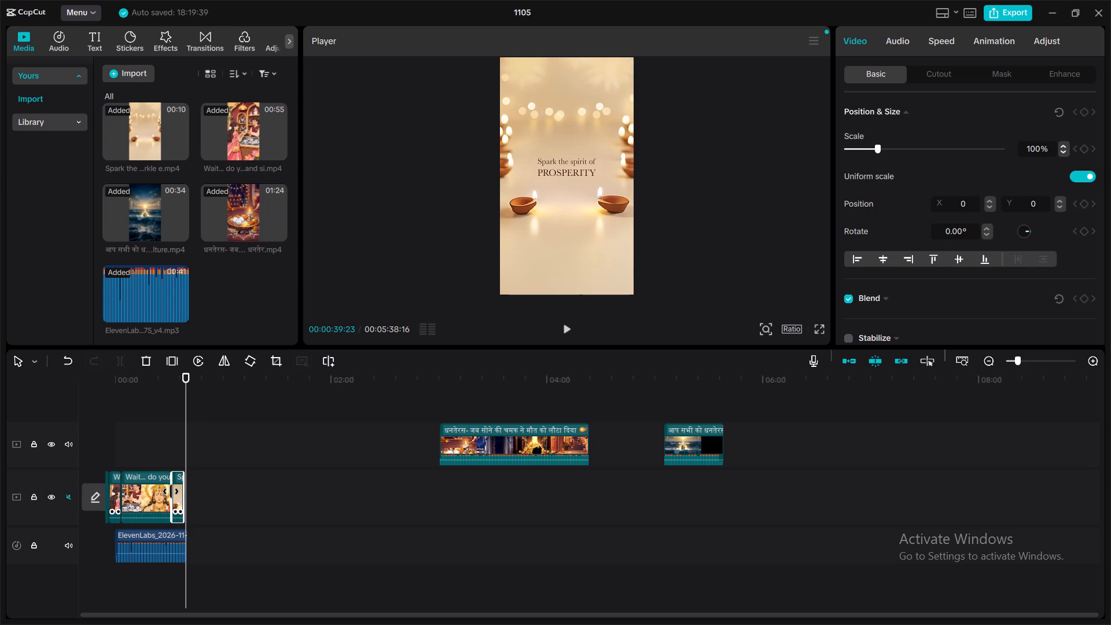
drag(171, 491, 173, 493)
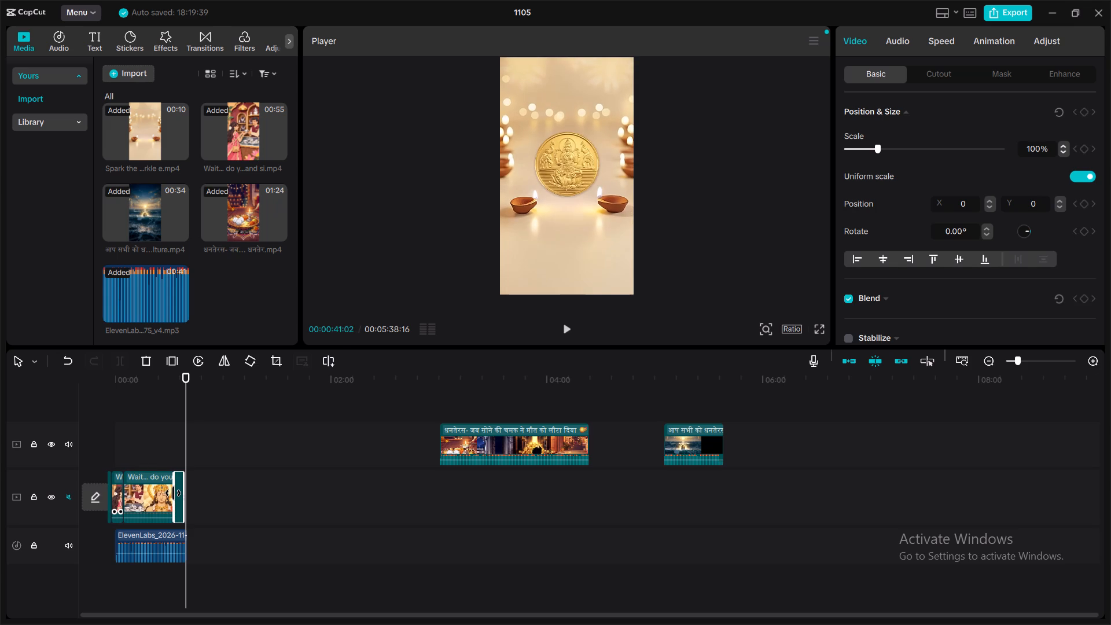
drag(173, 493, 171, 493)
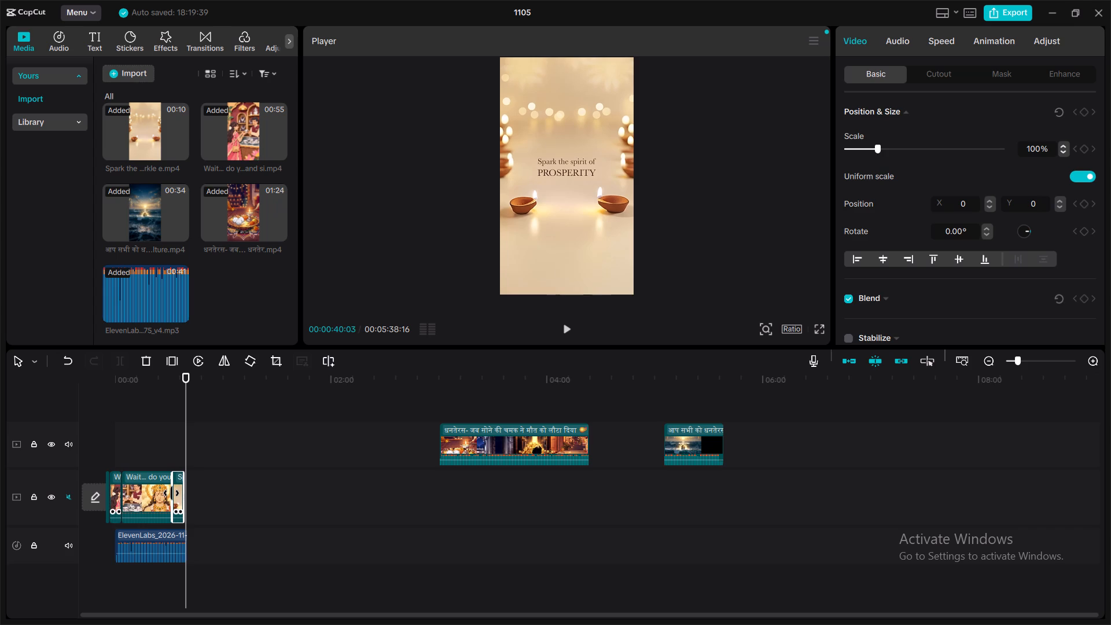
click(176, 444)
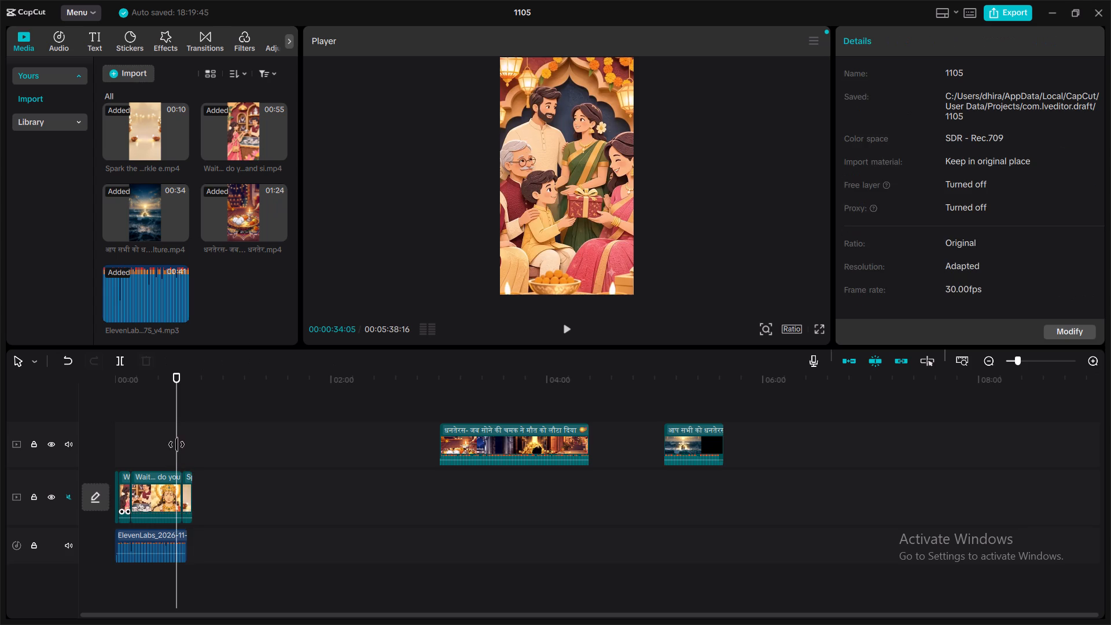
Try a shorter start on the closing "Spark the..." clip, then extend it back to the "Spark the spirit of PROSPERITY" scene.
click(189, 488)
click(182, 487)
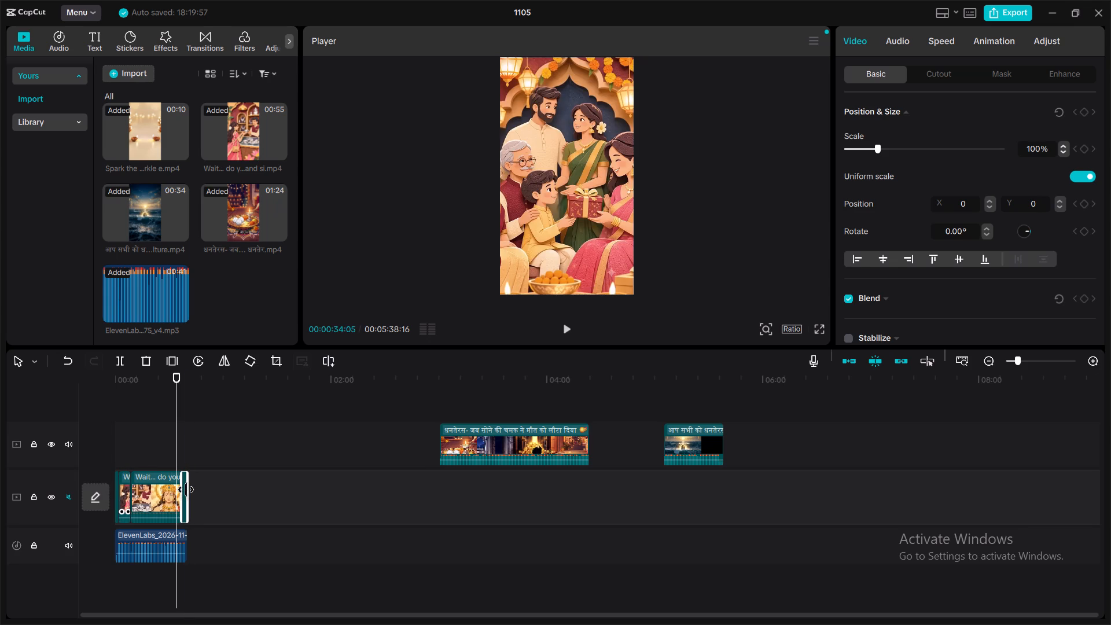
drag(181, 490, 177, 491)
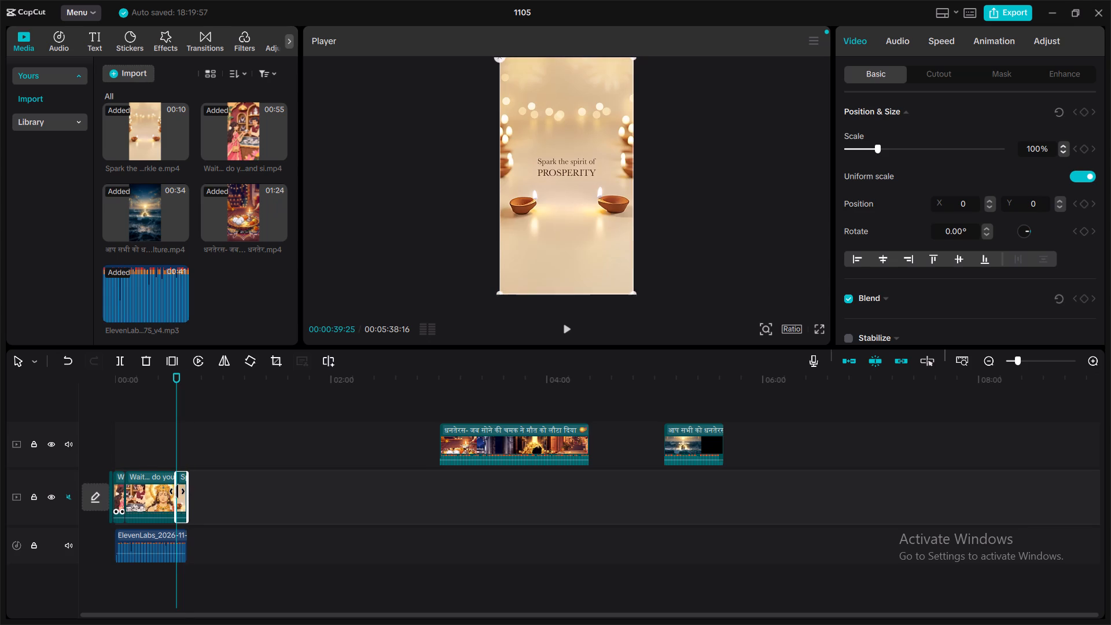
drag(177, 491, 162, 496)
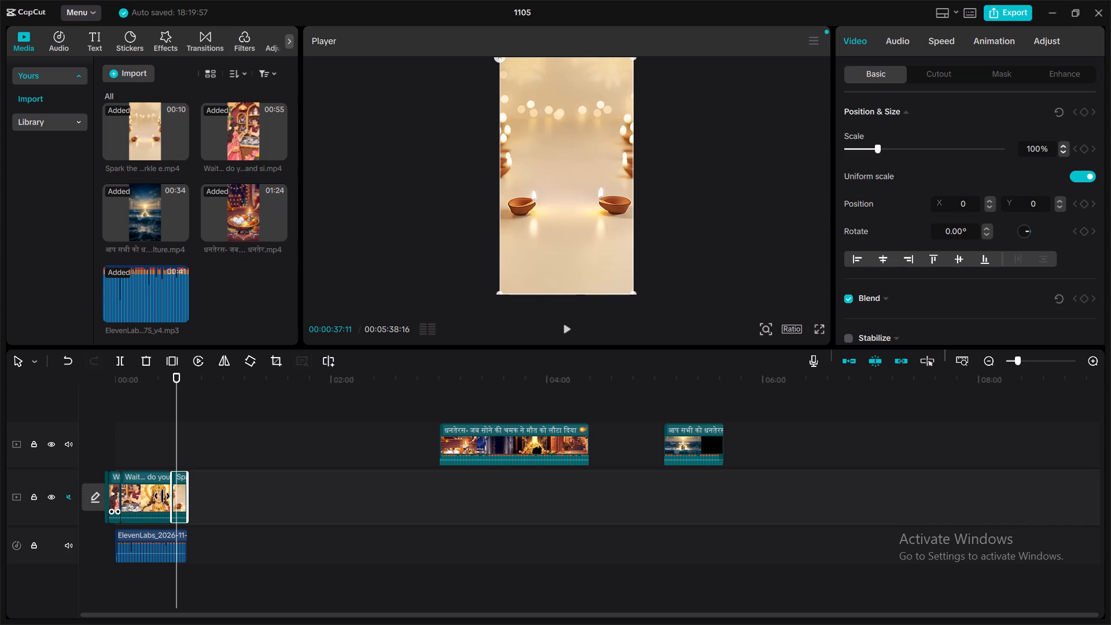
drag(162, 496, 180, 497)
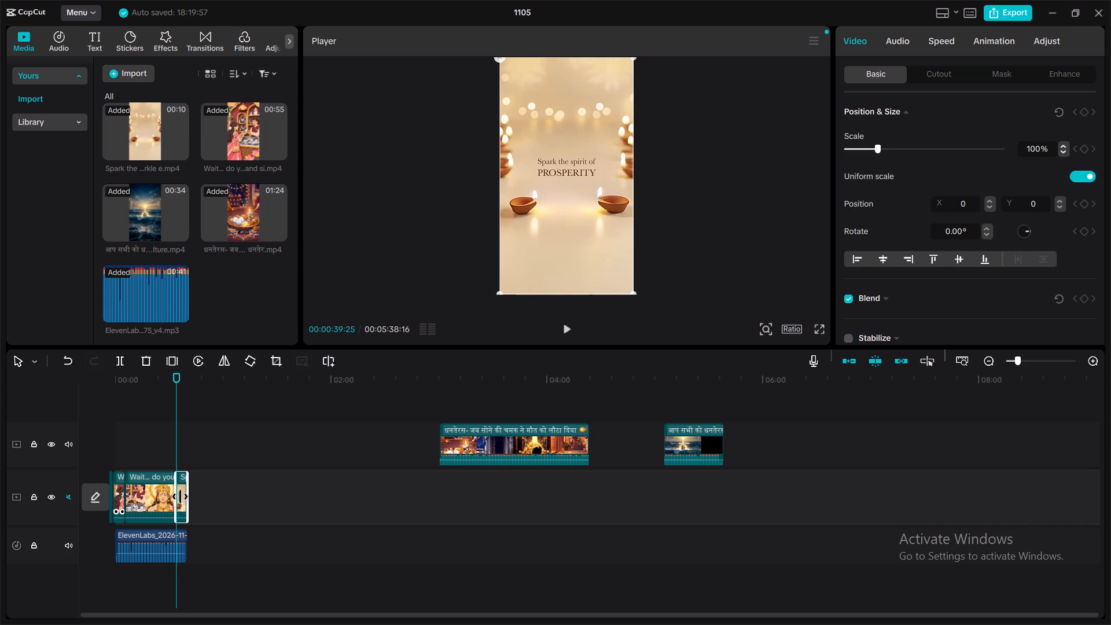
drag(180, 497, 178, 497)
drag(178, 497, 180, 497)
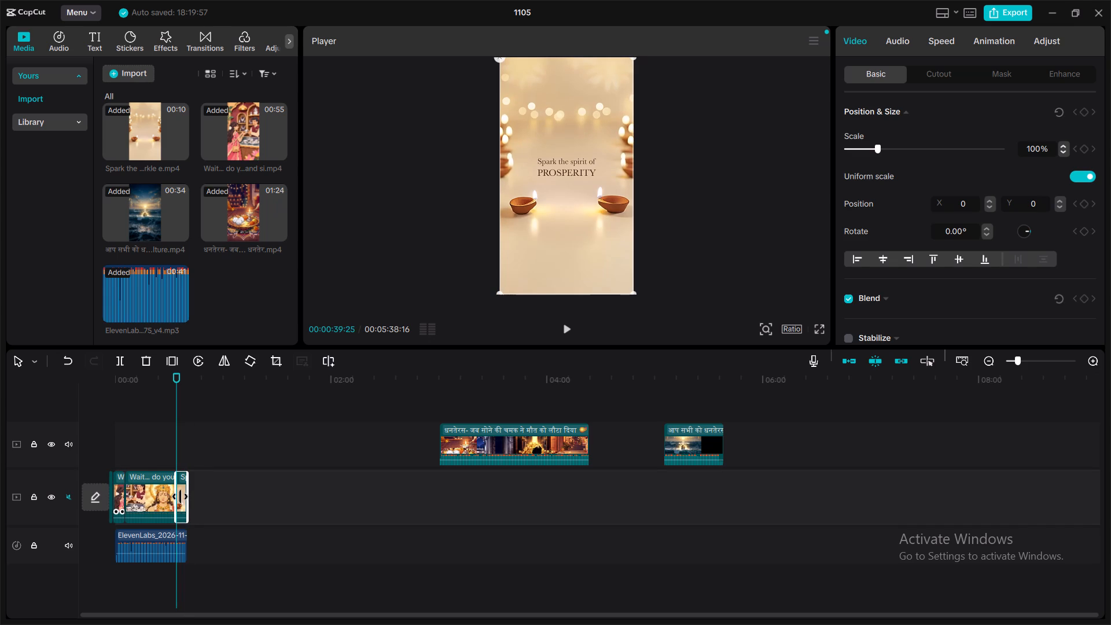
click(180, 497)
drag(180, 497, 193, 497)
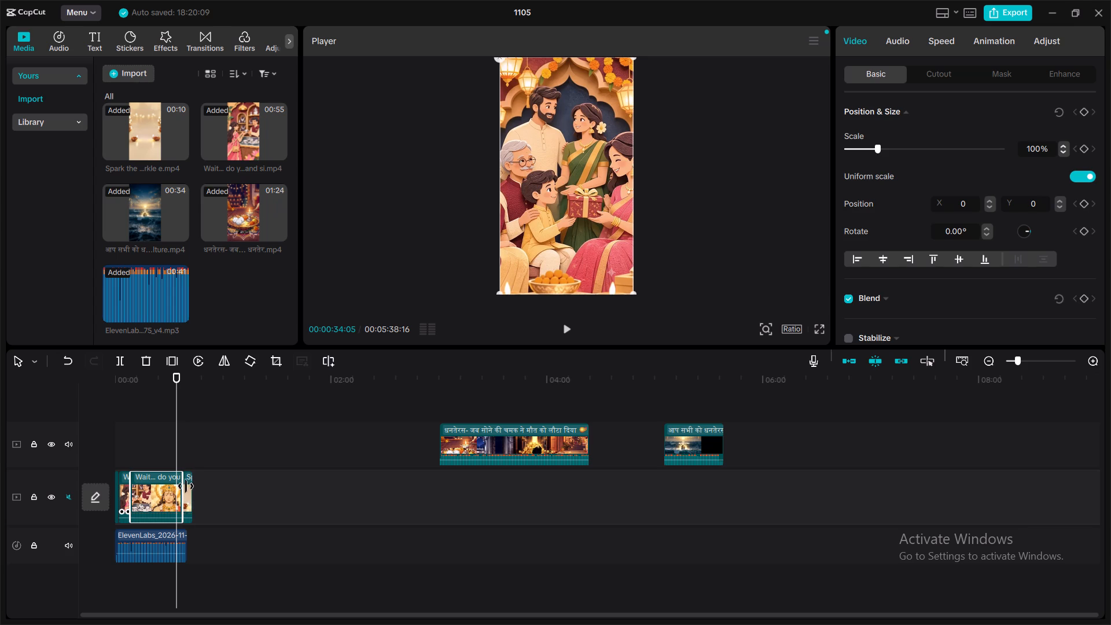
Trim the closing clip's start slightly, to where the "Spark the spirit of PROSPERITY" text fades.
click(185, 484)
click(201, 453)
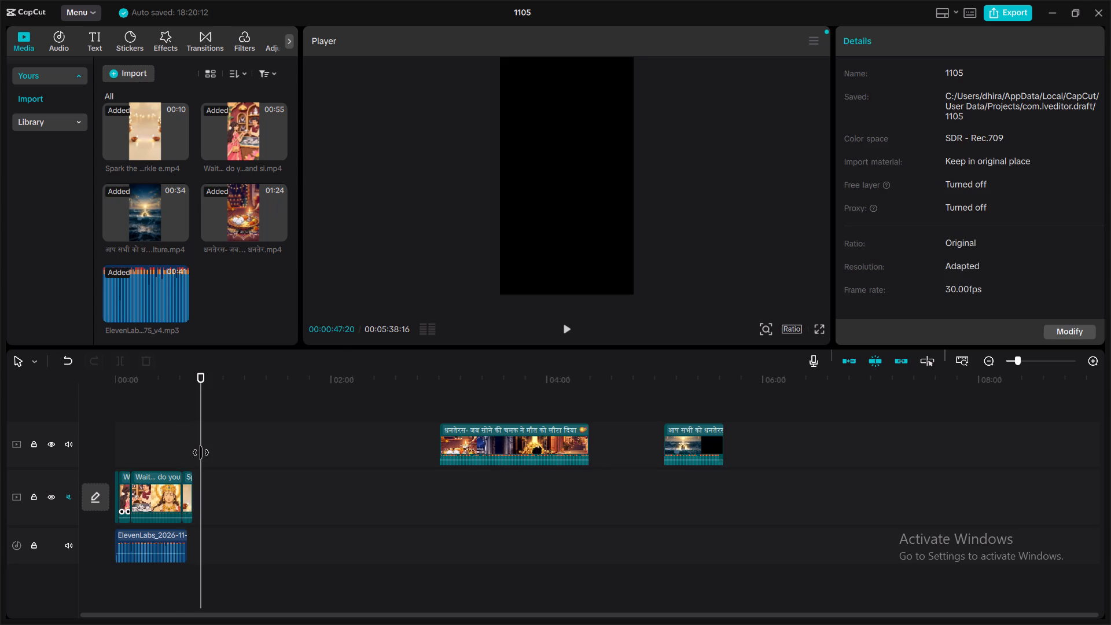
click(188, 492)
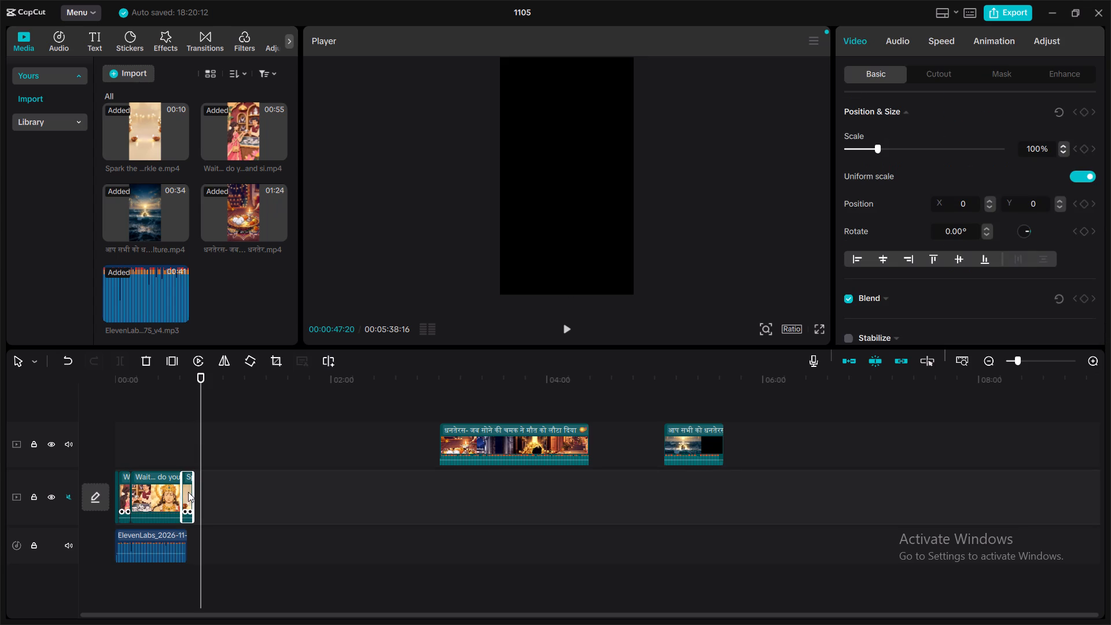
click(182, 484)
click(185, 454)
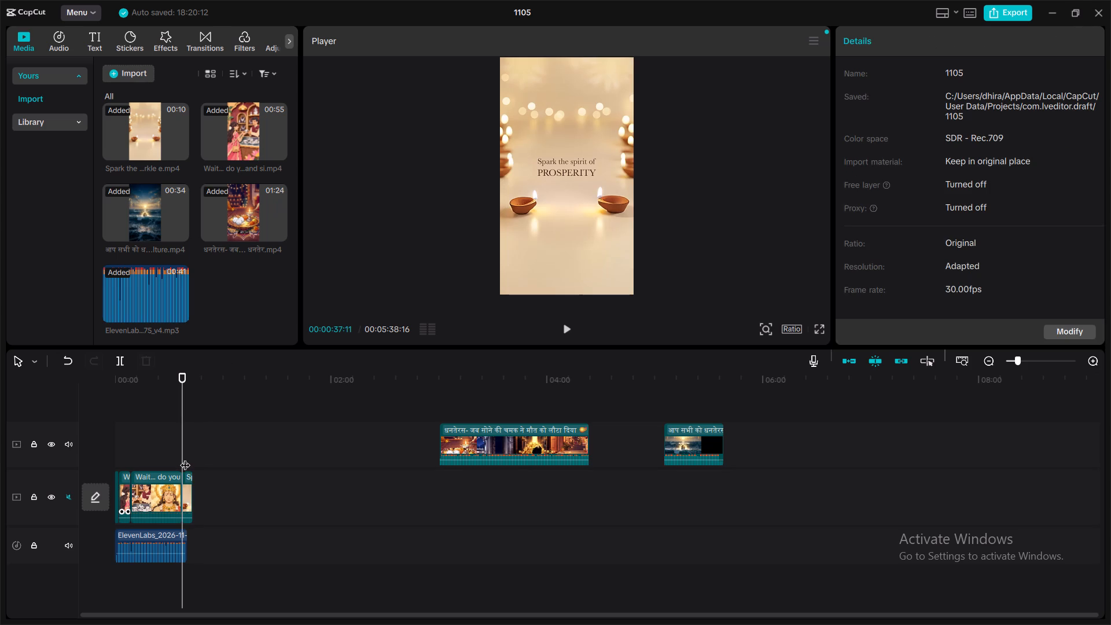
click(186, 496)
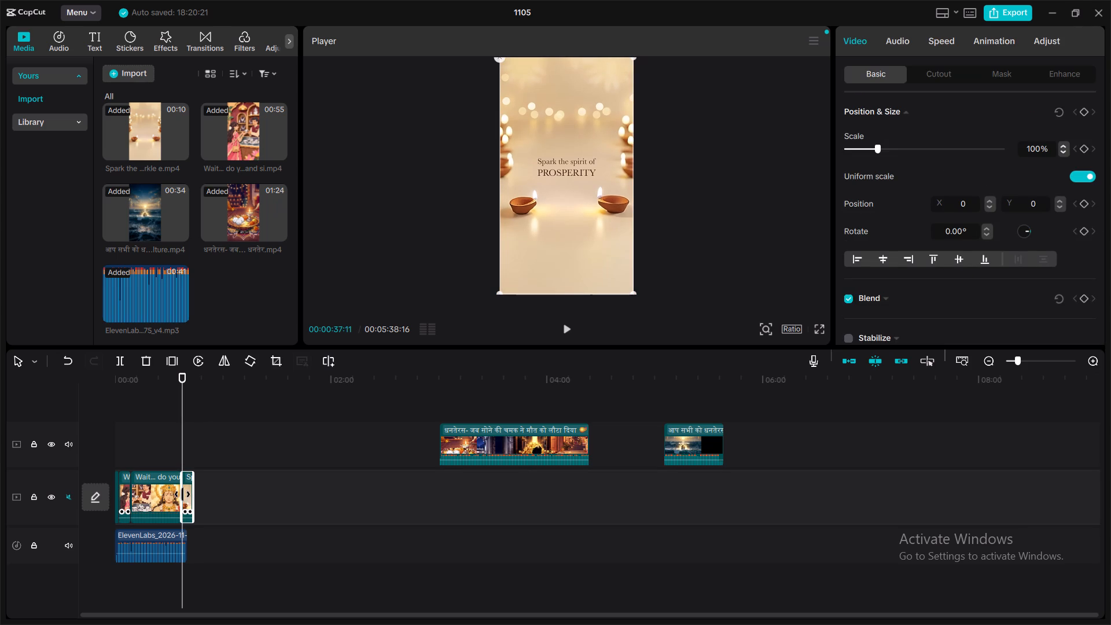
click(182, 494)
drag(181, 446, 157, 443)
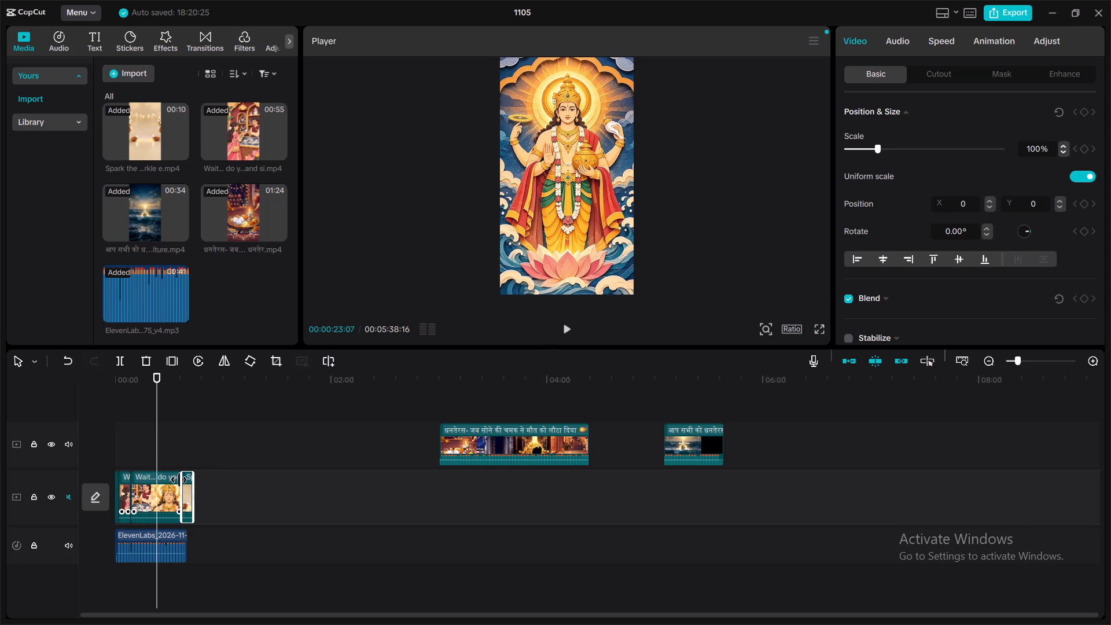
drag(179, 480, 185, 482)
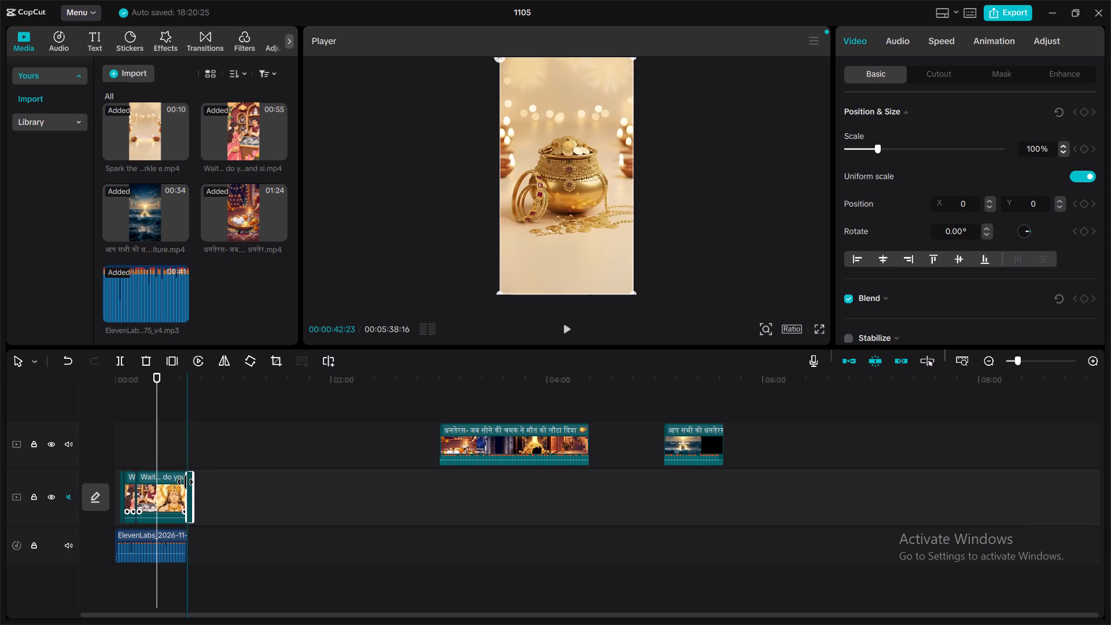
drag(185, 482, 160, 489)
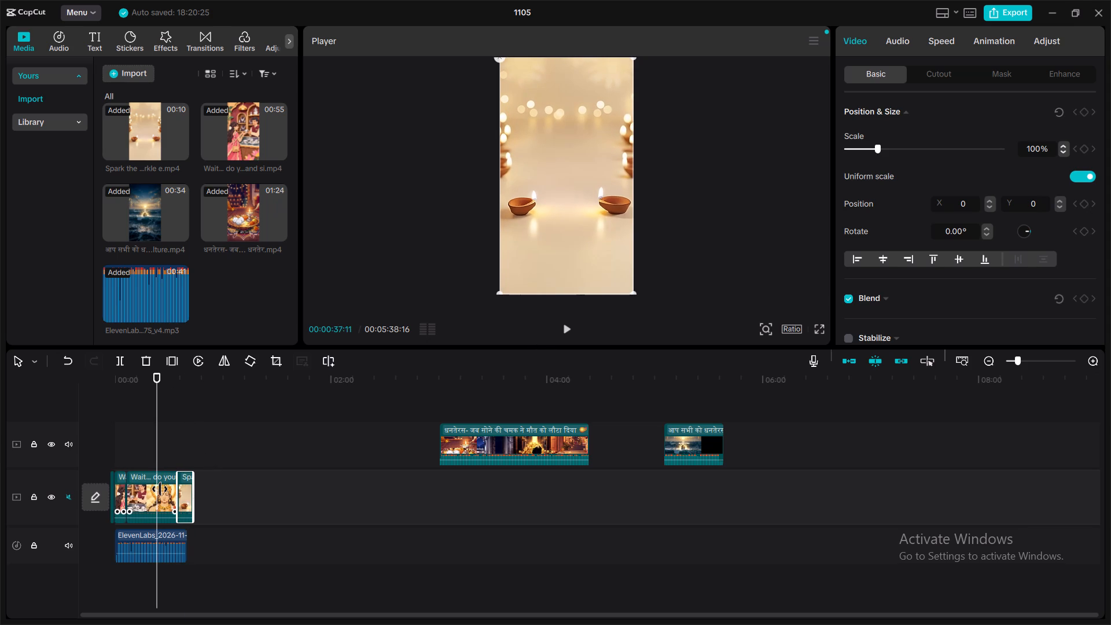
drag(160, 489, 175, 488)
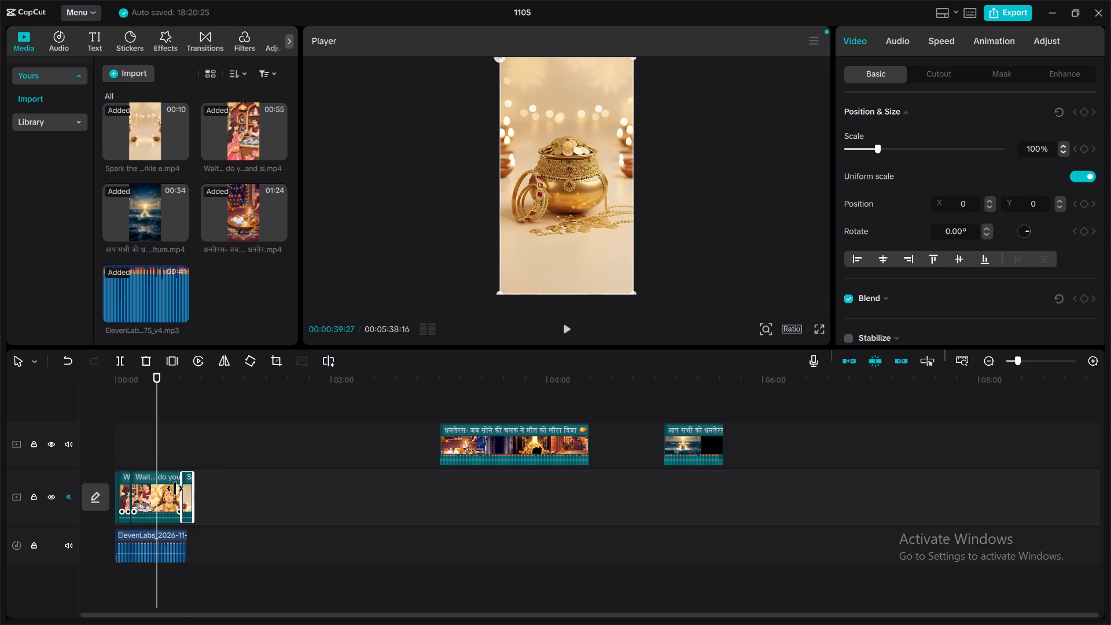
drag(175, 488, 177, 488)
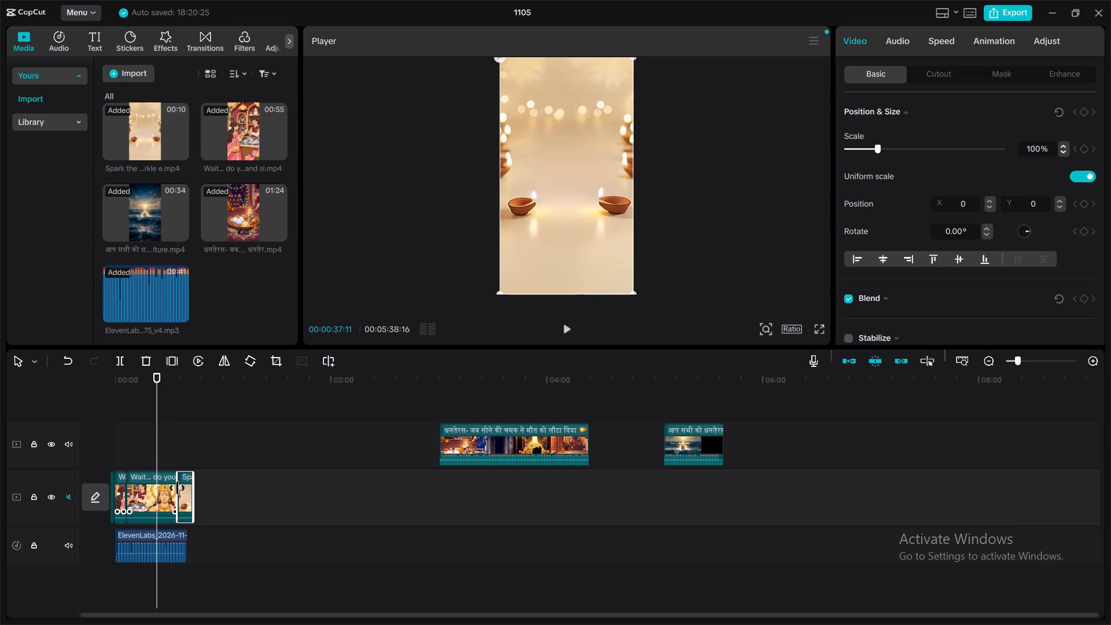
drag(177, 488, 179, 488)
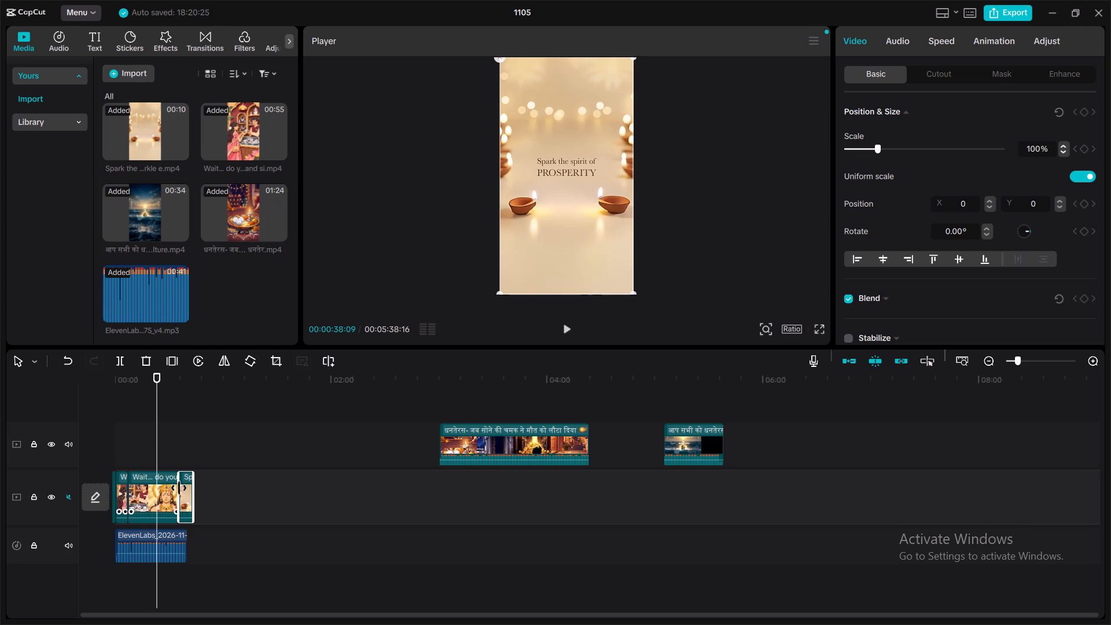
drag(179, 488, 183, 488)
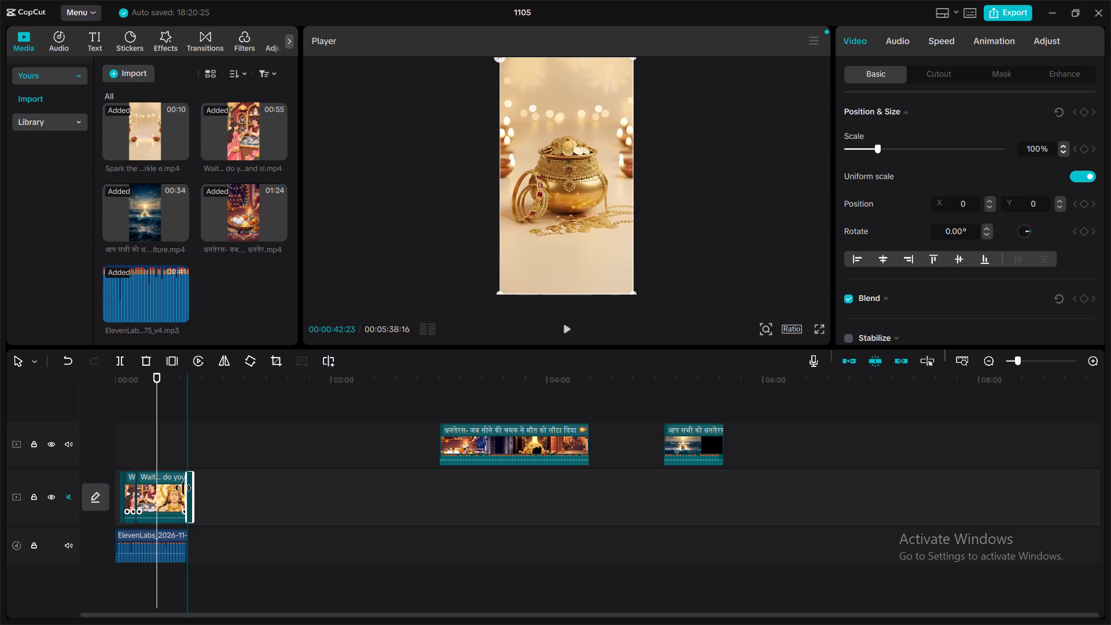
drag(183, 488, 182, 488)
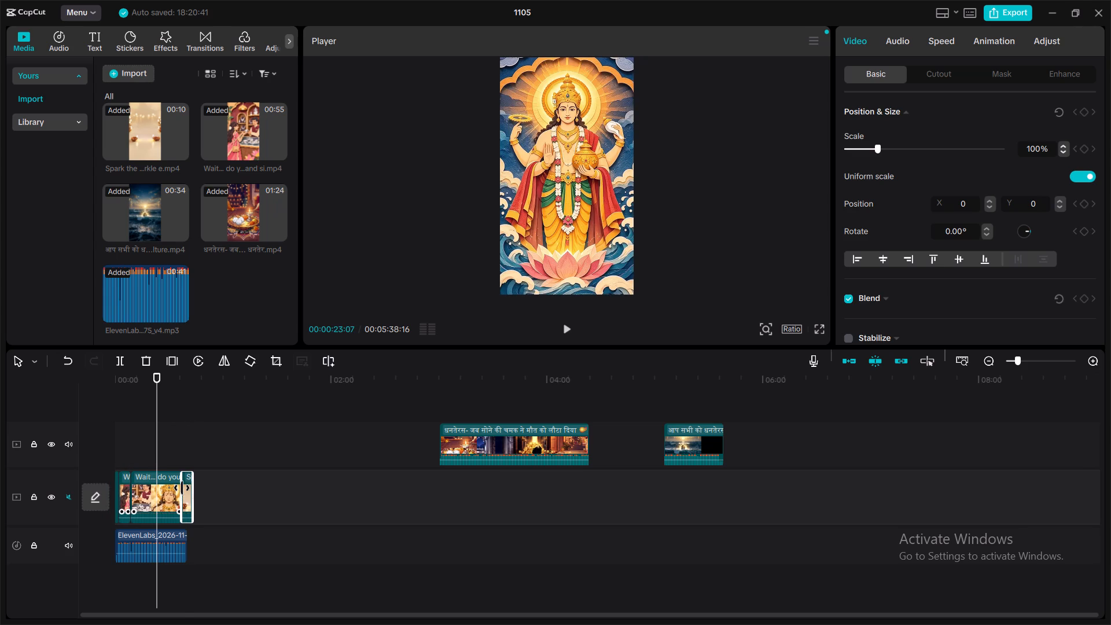
Play the closing clip from 00:00:37:11 through its "Happy Dhanteras" ending to check its length against the voiceover.
click(179, 449)
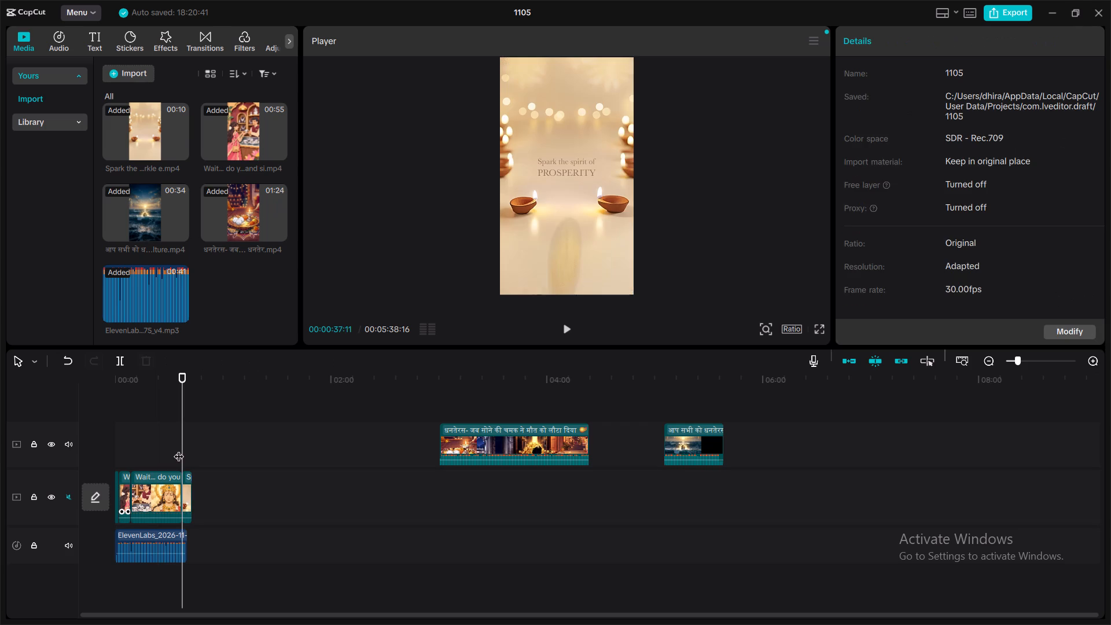
click(569, 323)
click(569, 323)
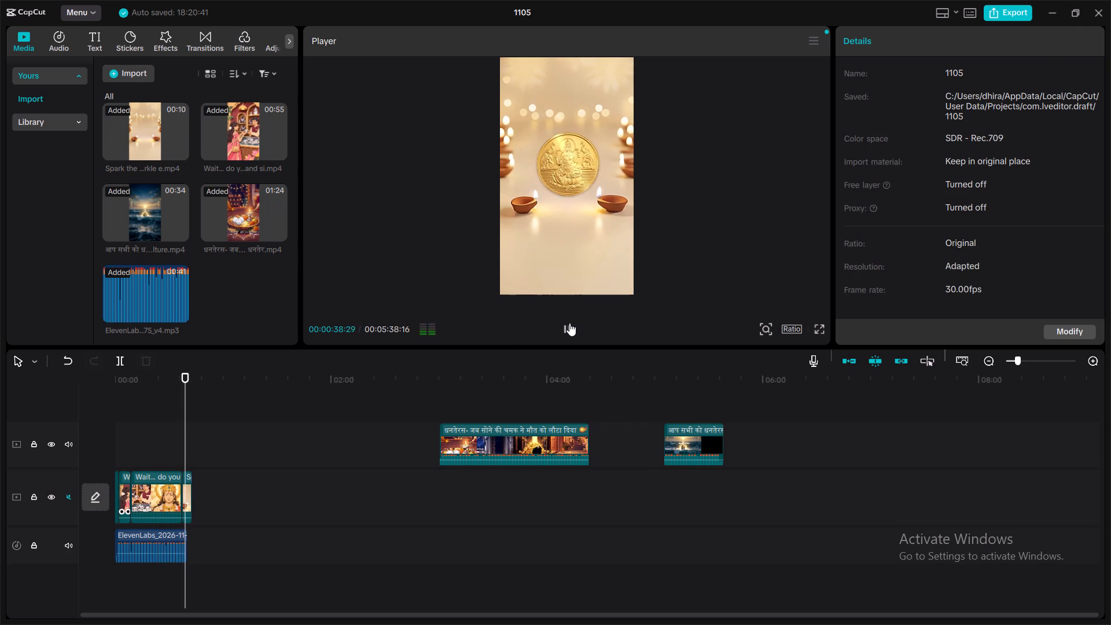
click(569, 323)
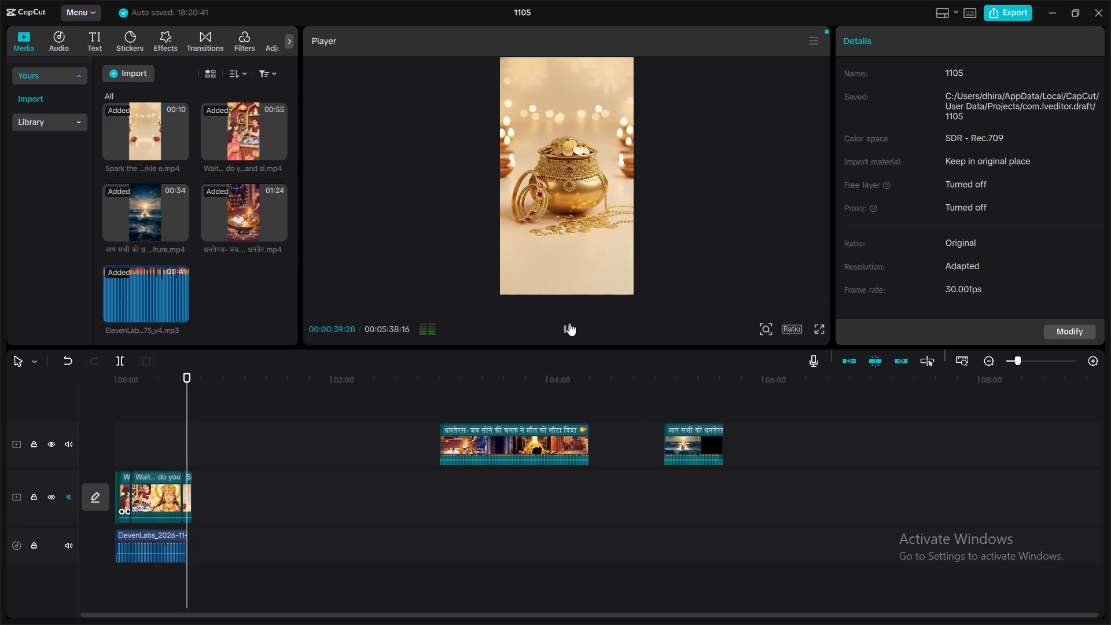
click(569, 323)
click(569, 323)
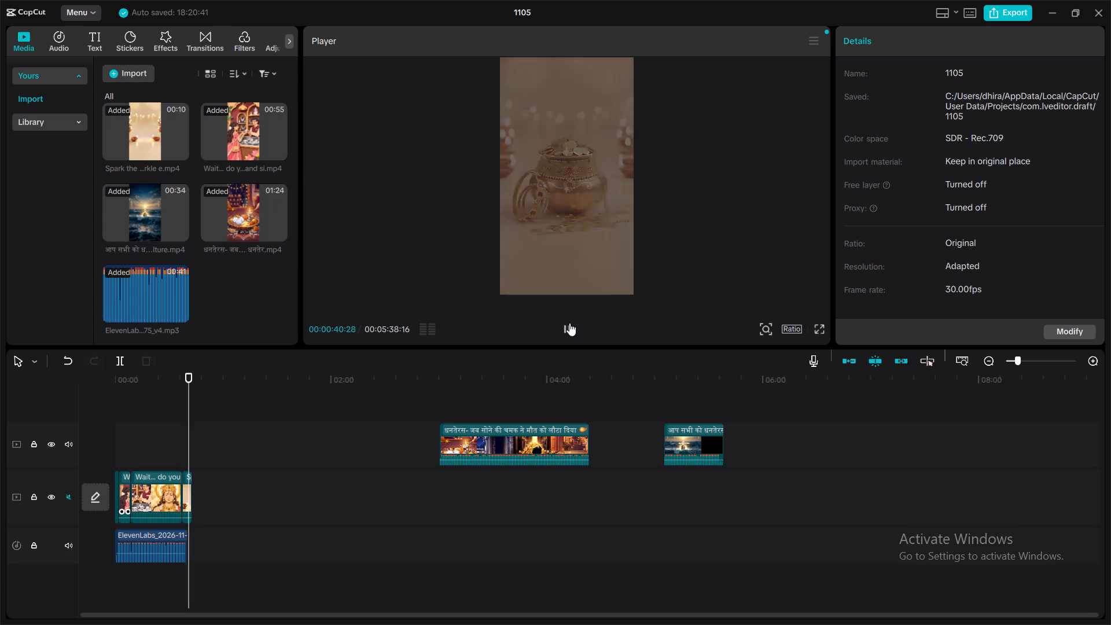
click(569, 323)
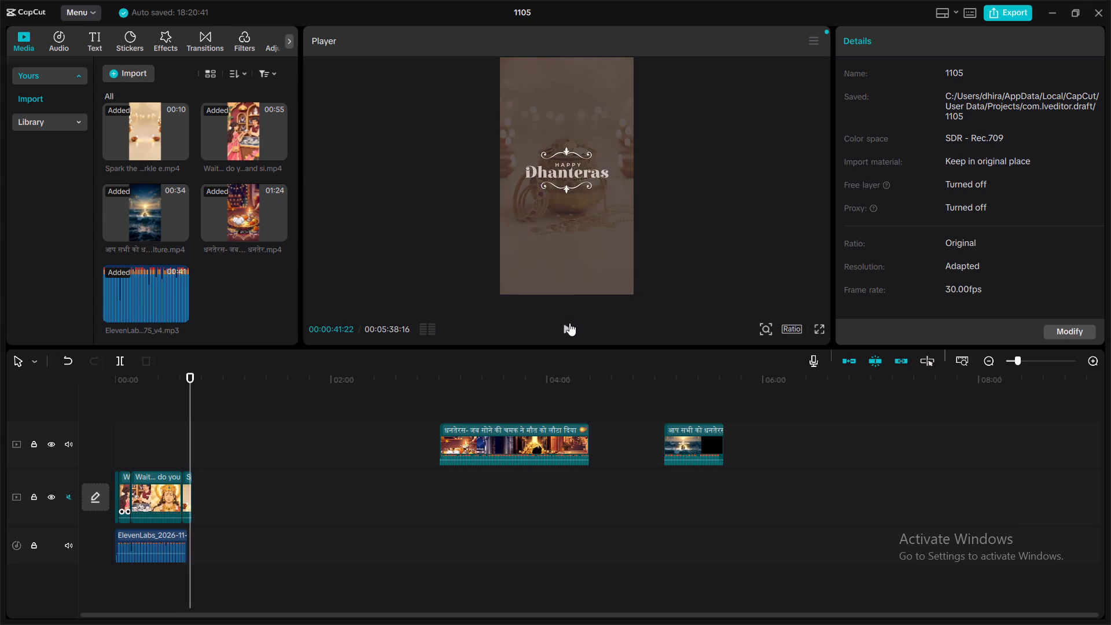
click(182, 481)
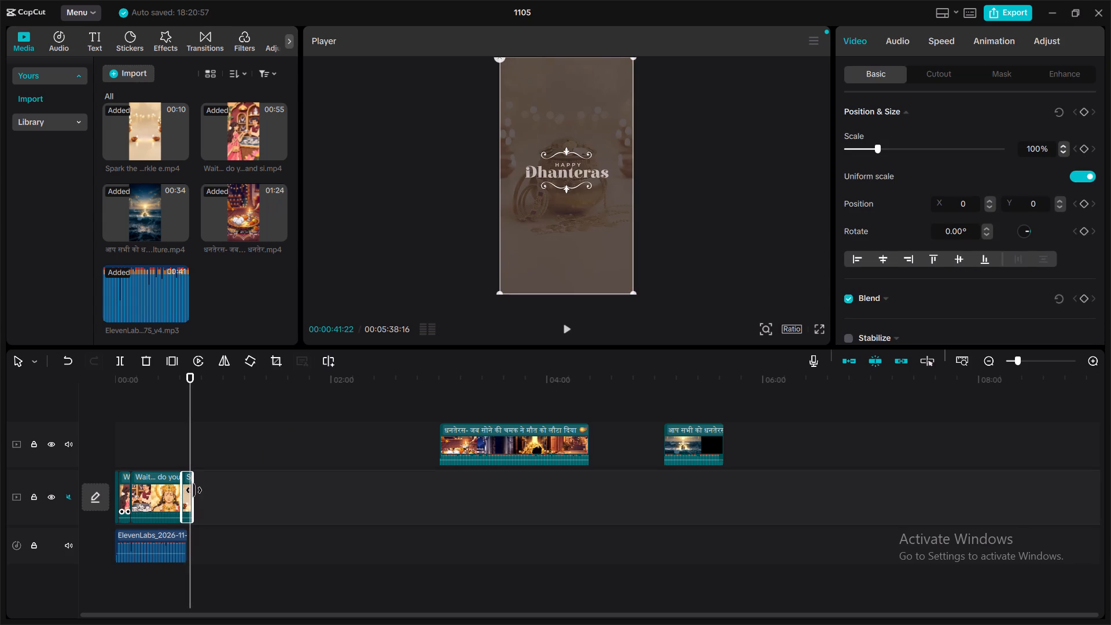
click(194, 490)
click(563, 328)
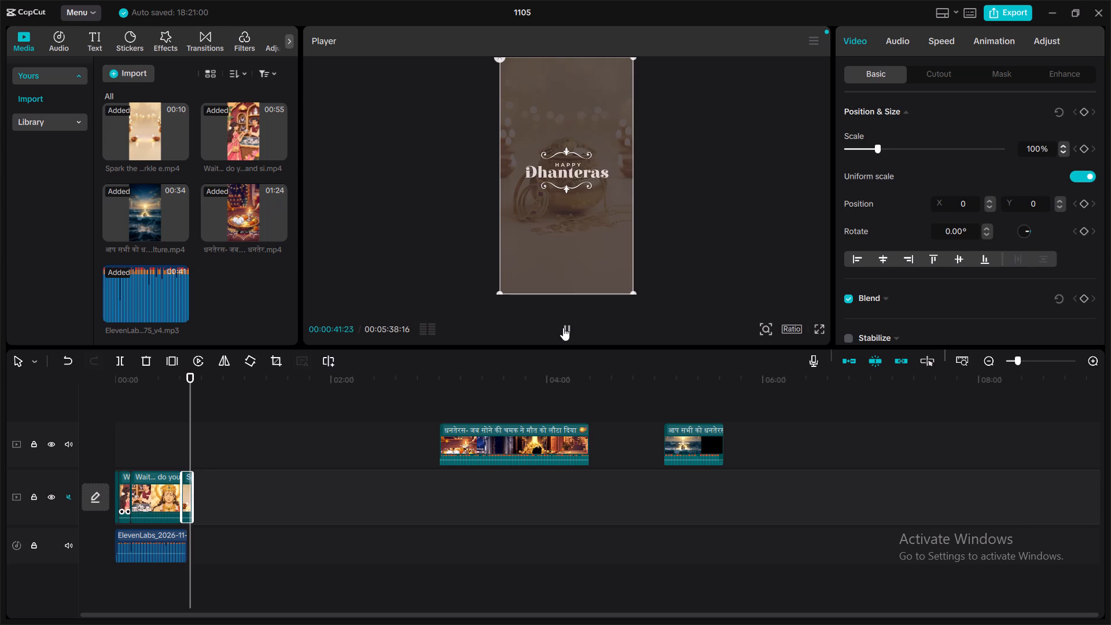
click(563, 328)
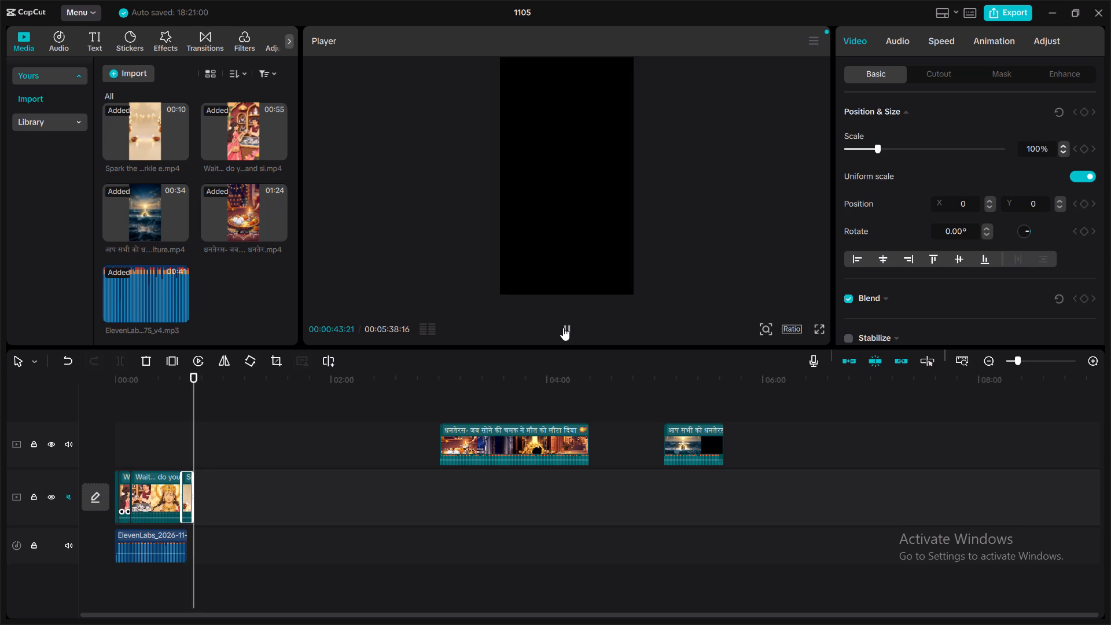
Shorten the closing clip from its start so the main track ends with the voiceover, and check playback from 00:00:31:18.
click(180, 486)
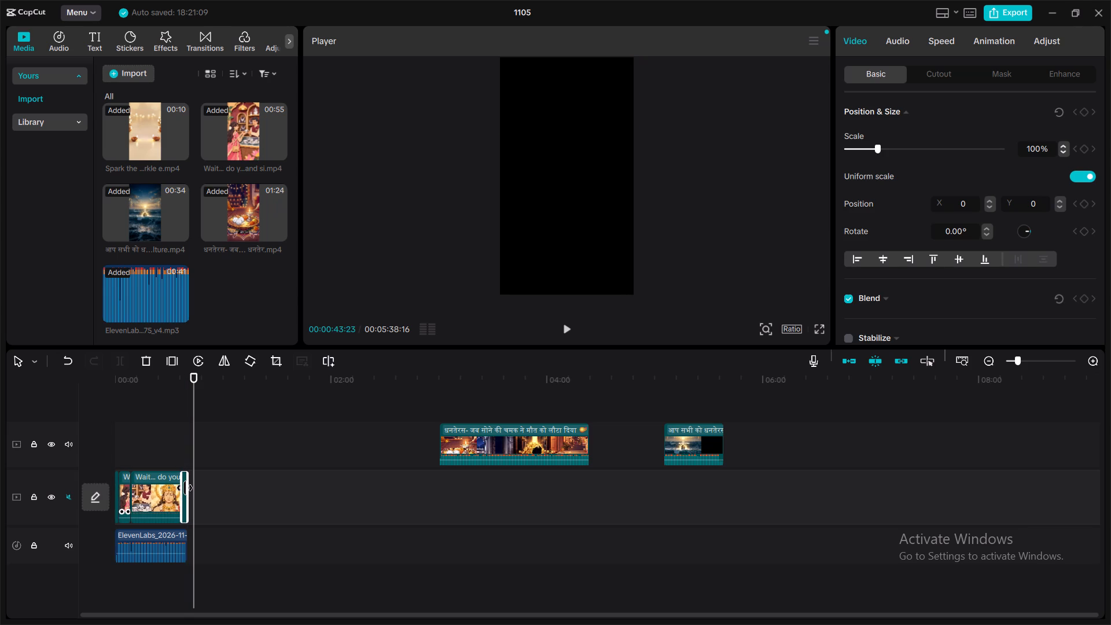
click(172, 446)
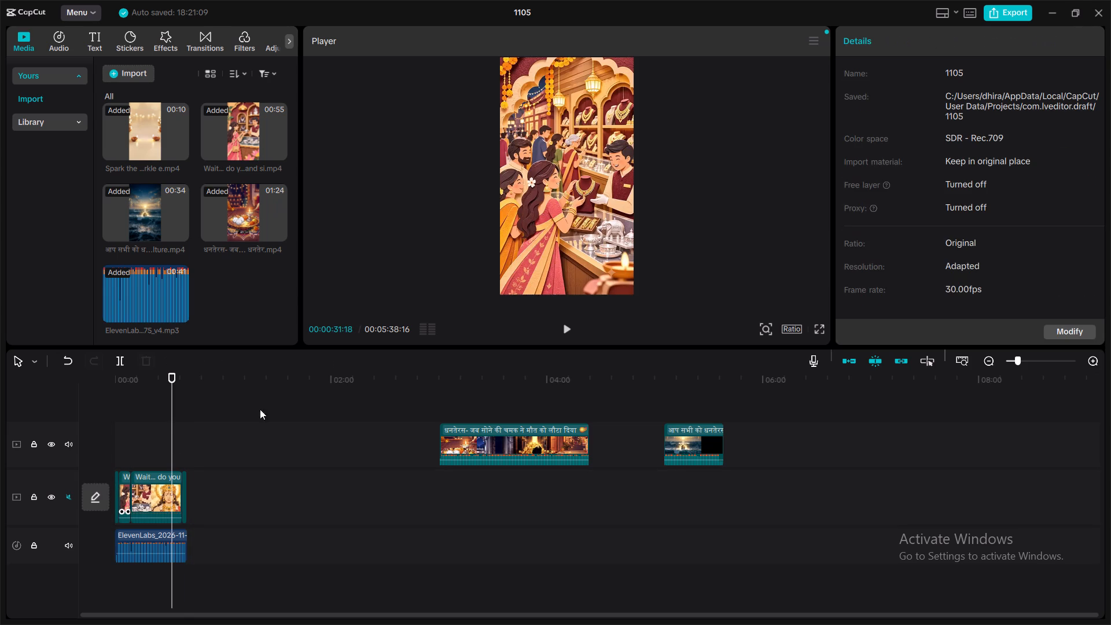
click(568, 323)
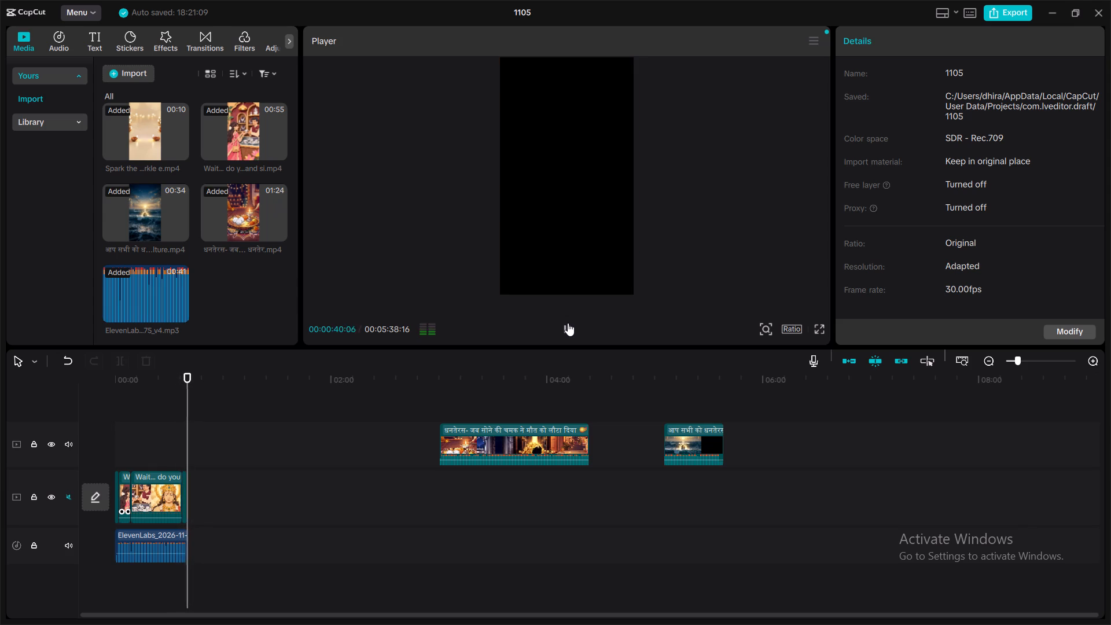
click(568, 323)
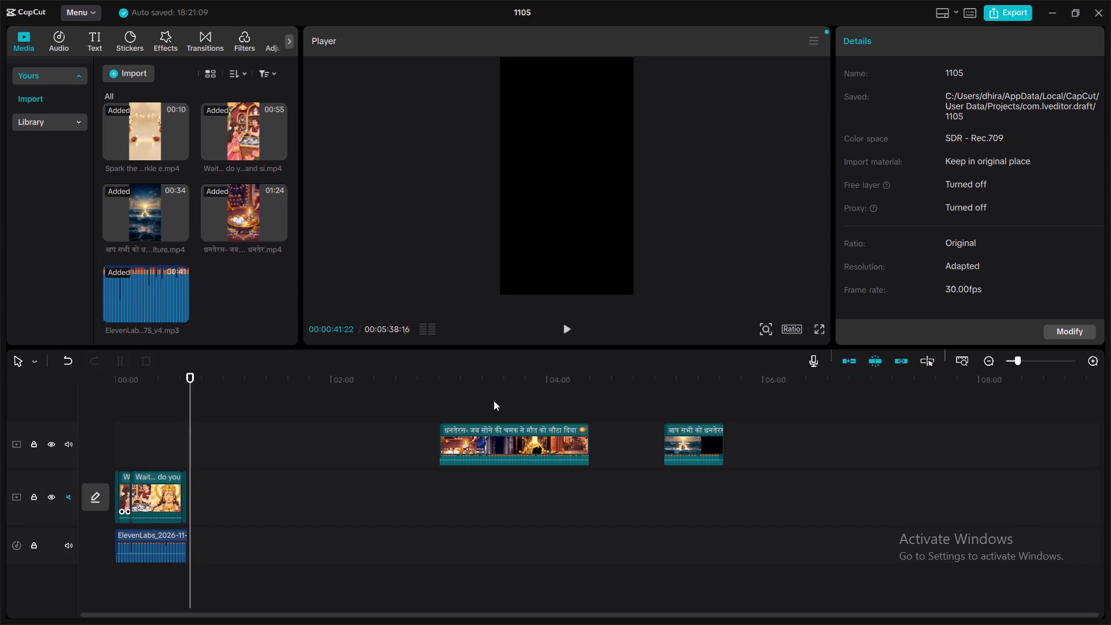
click(192, 425)
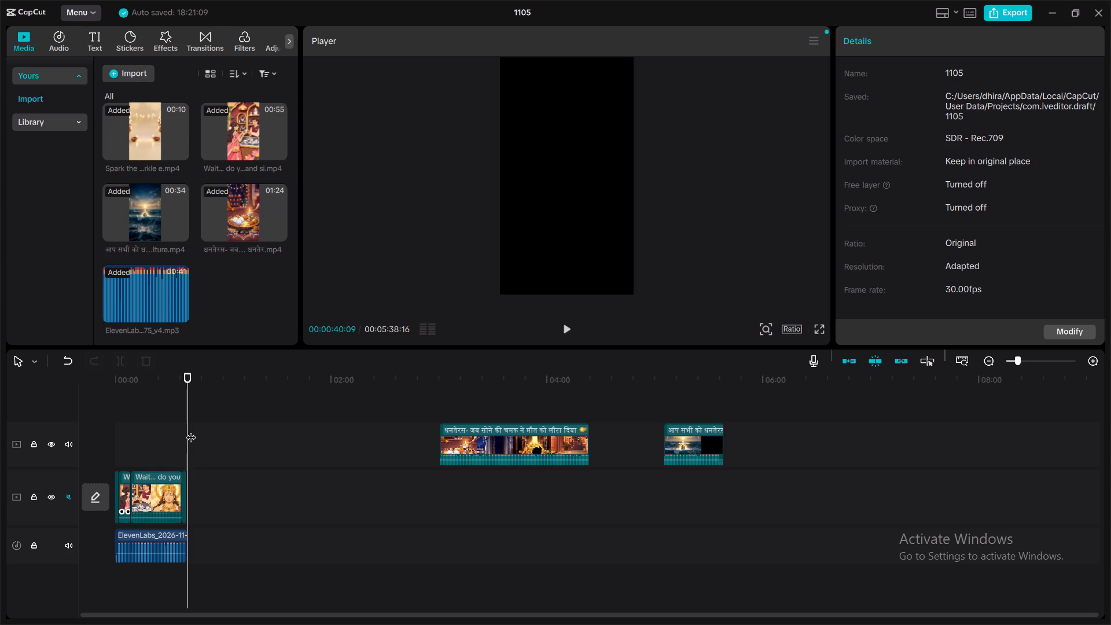
Extend the closing clip's start back to the gold coin and diyas scene, and play the ending from 00:00:37:11.
click(183, 491)
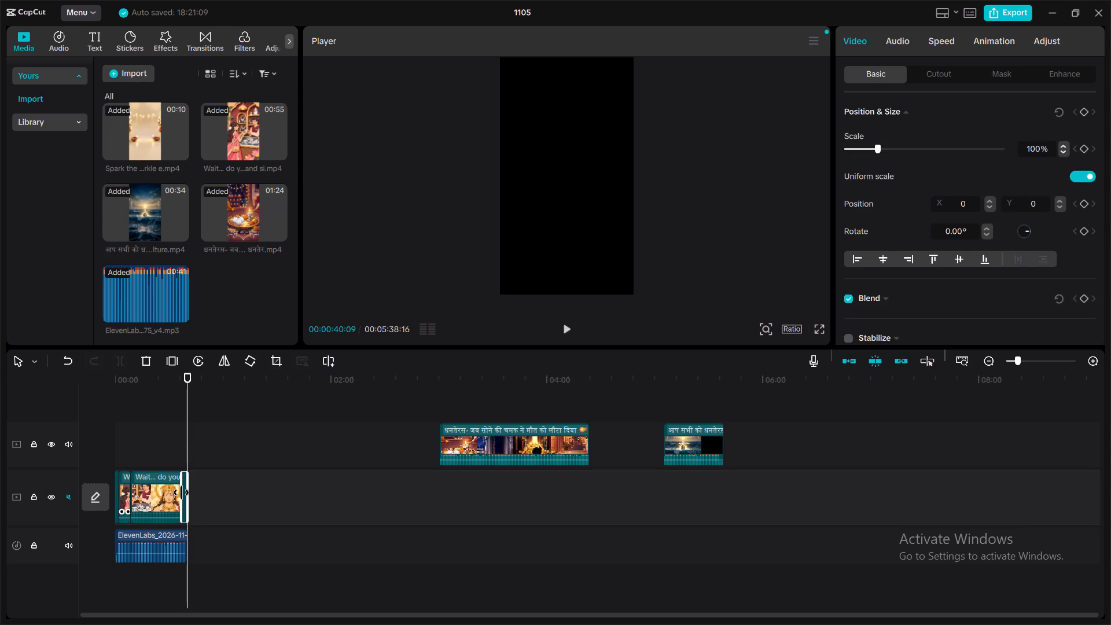
click(181, 492)
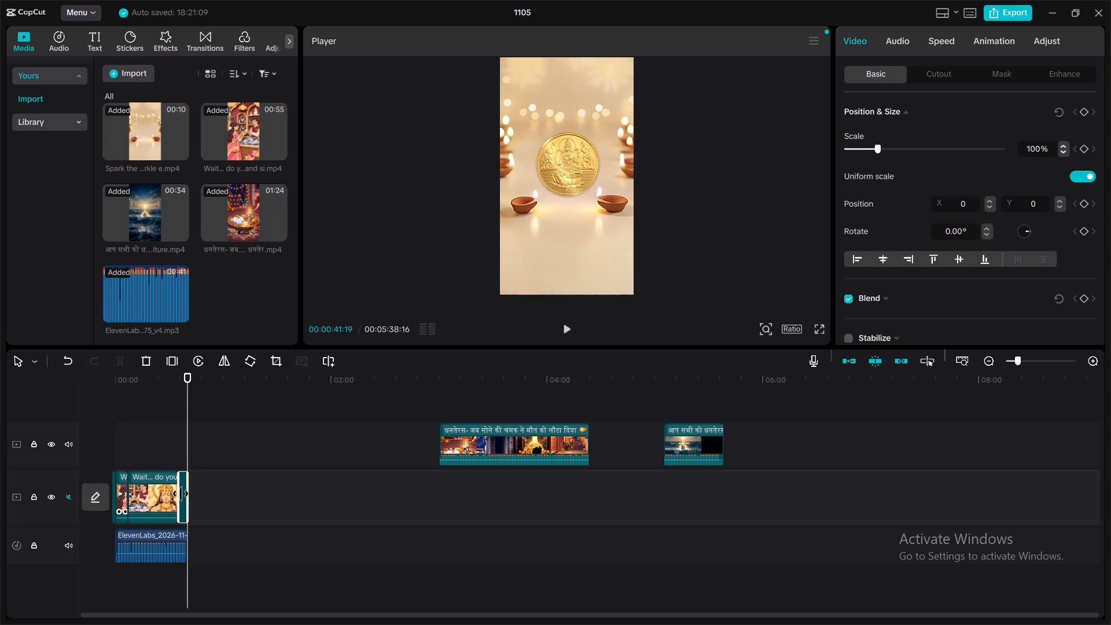
click(181, 457)
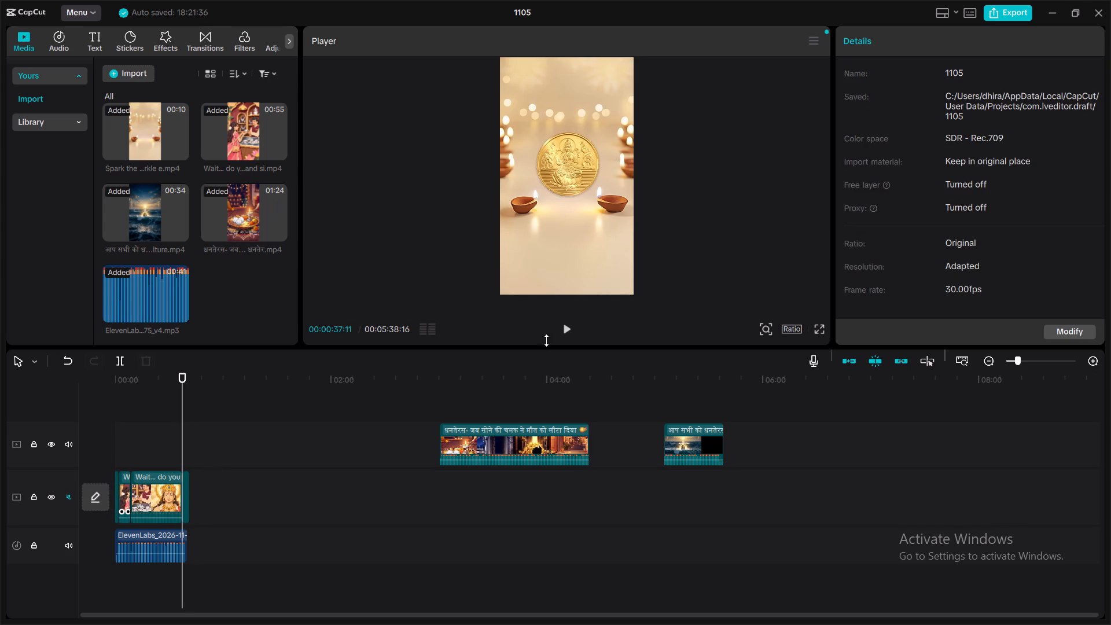
click(568, 324)
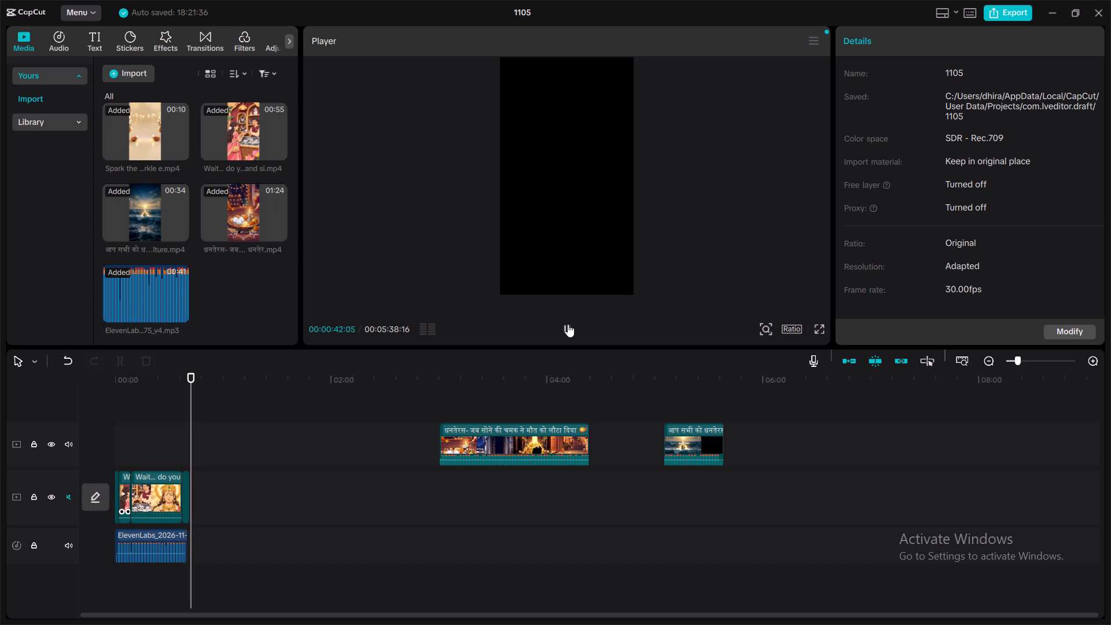
Delete both leftover source clips from the upper video track, keeping only the main track and voiceover.
drag(408, 432, 724, 458)
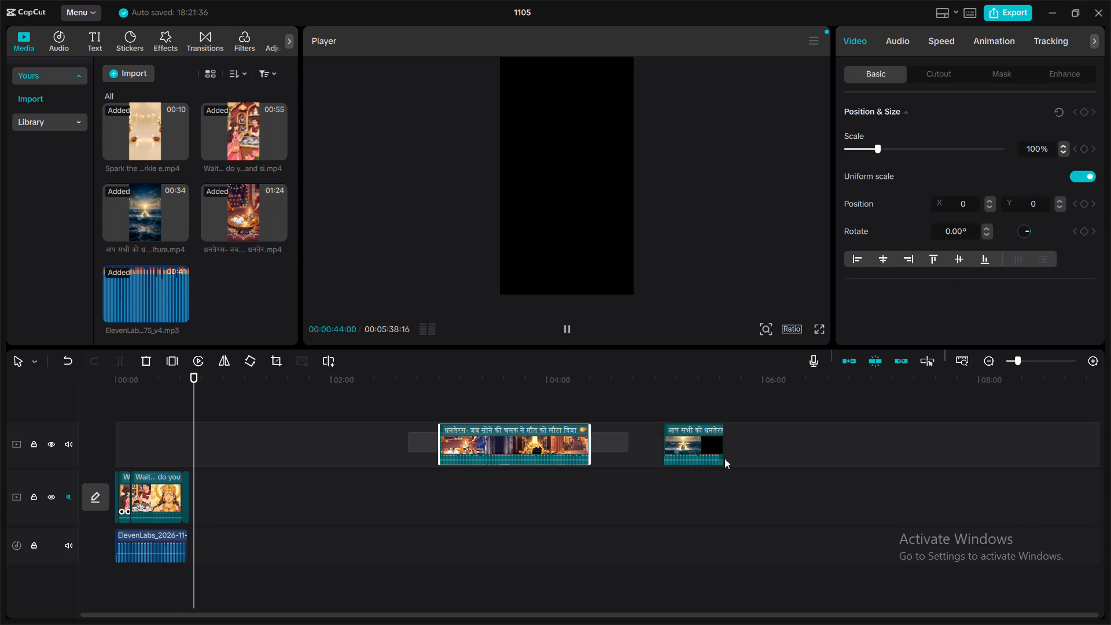
drag(724, 458, 759, 450)
key(BackSpace)
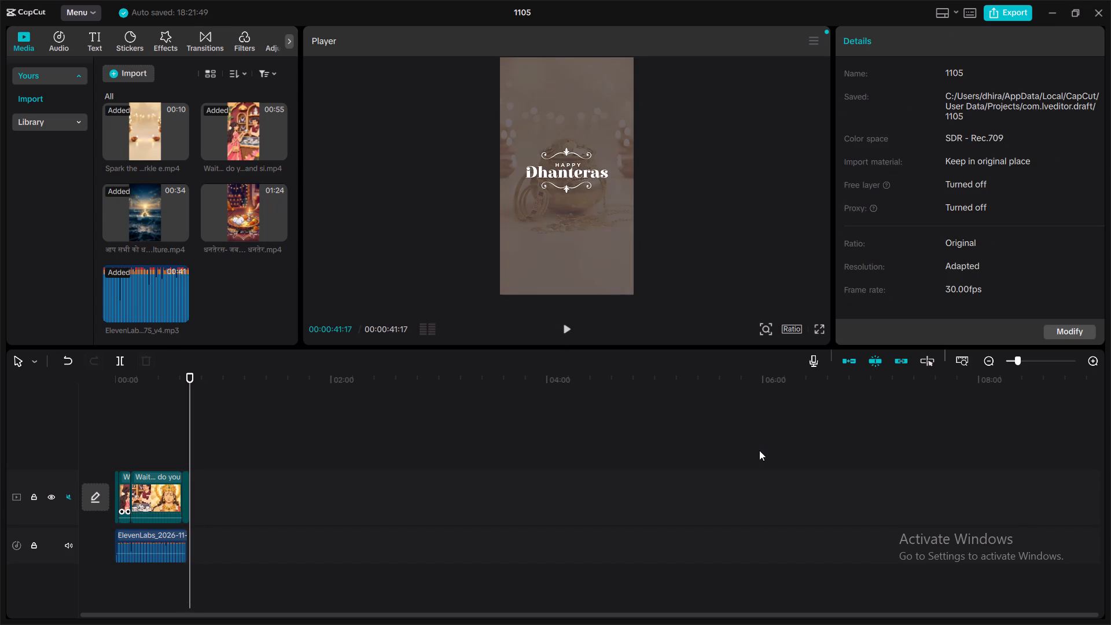
Play the edited video from 00:00:00:00 to review the opening scenes against the voiceover.
click(140, 432)
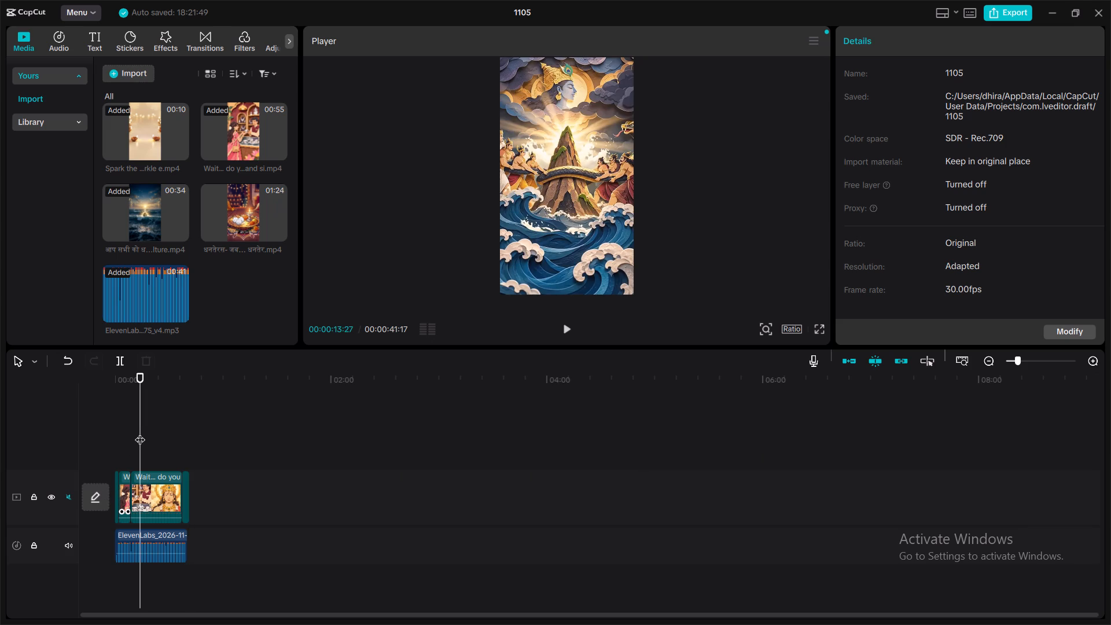
drag(140, 432, 95, 436)
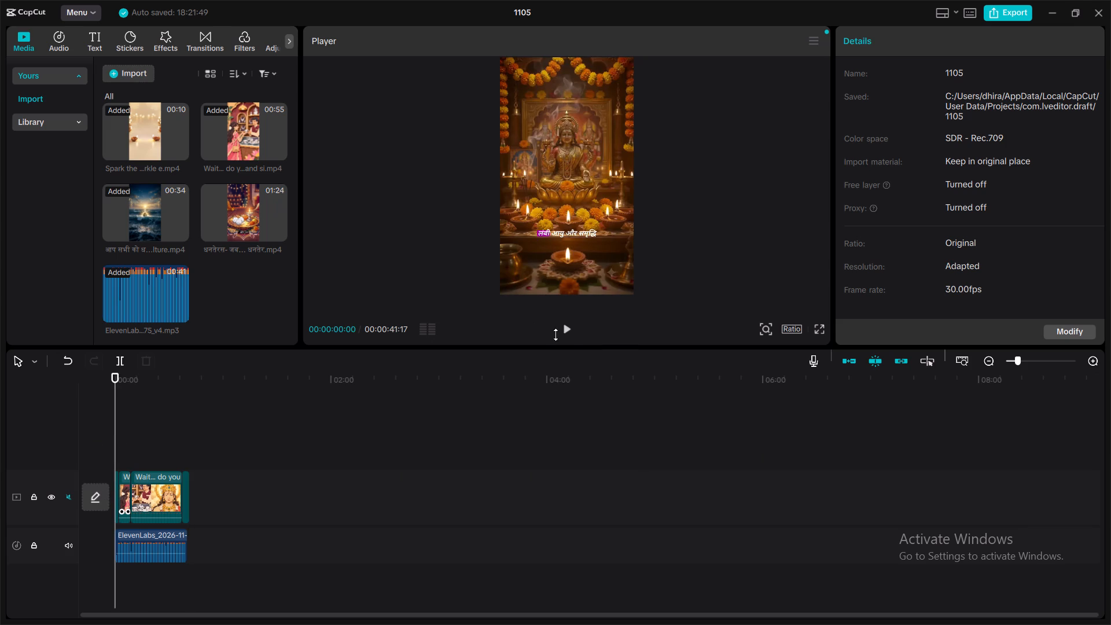
click(569, 330)
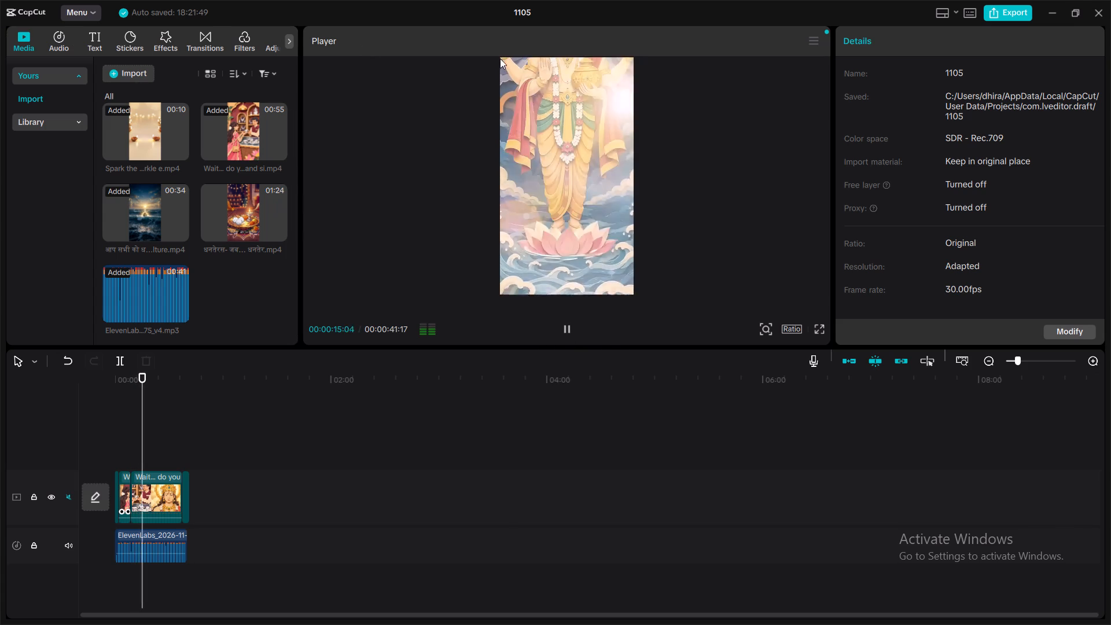
Export the video as 1105.mp4 to the Downloads folder at 1080P, H.264 and 30fps.
click(1010, 12)
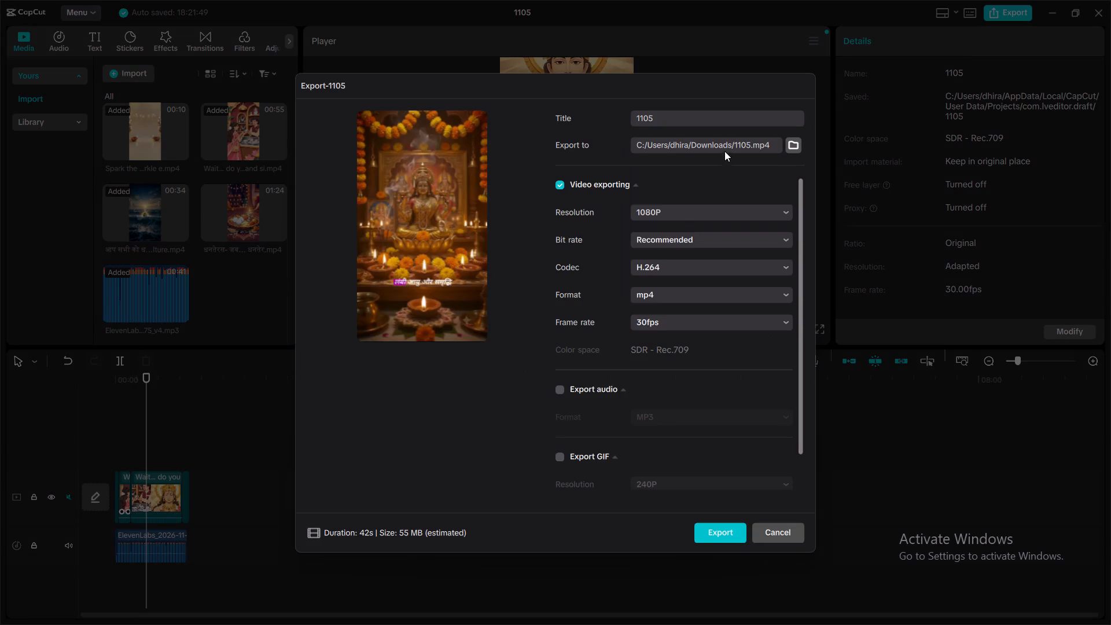
click(790, 144)
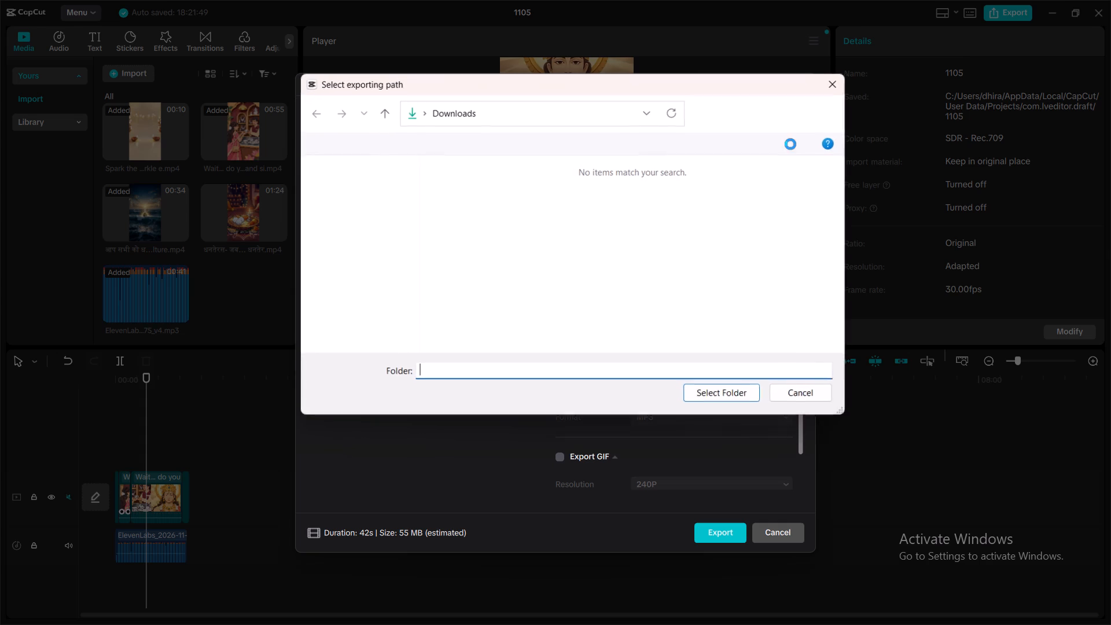
click(353, 344)
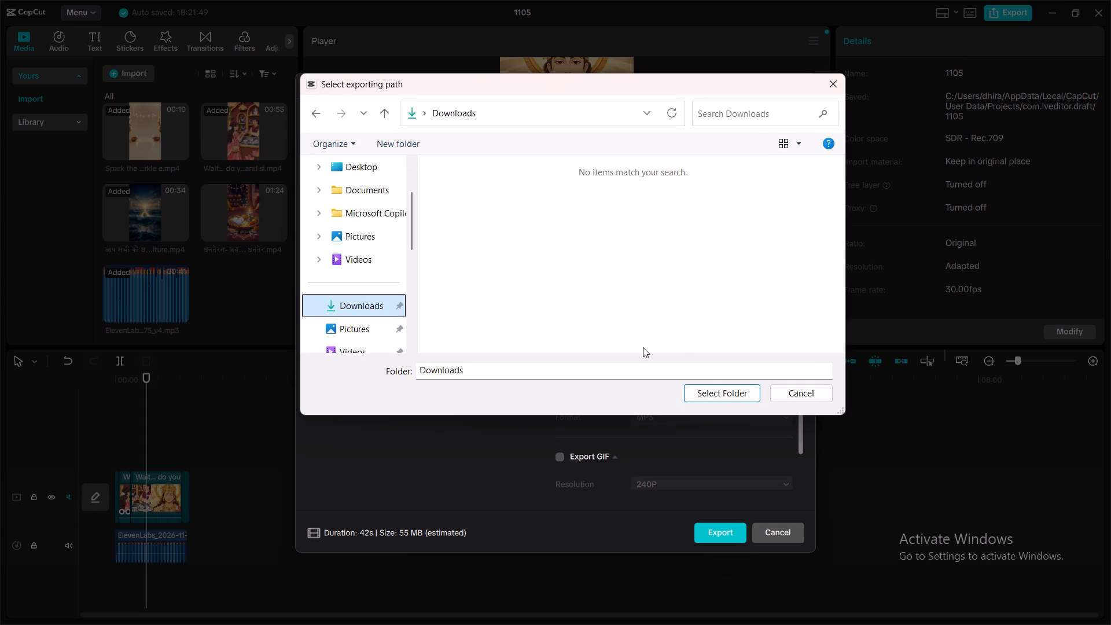
click(707, 391)
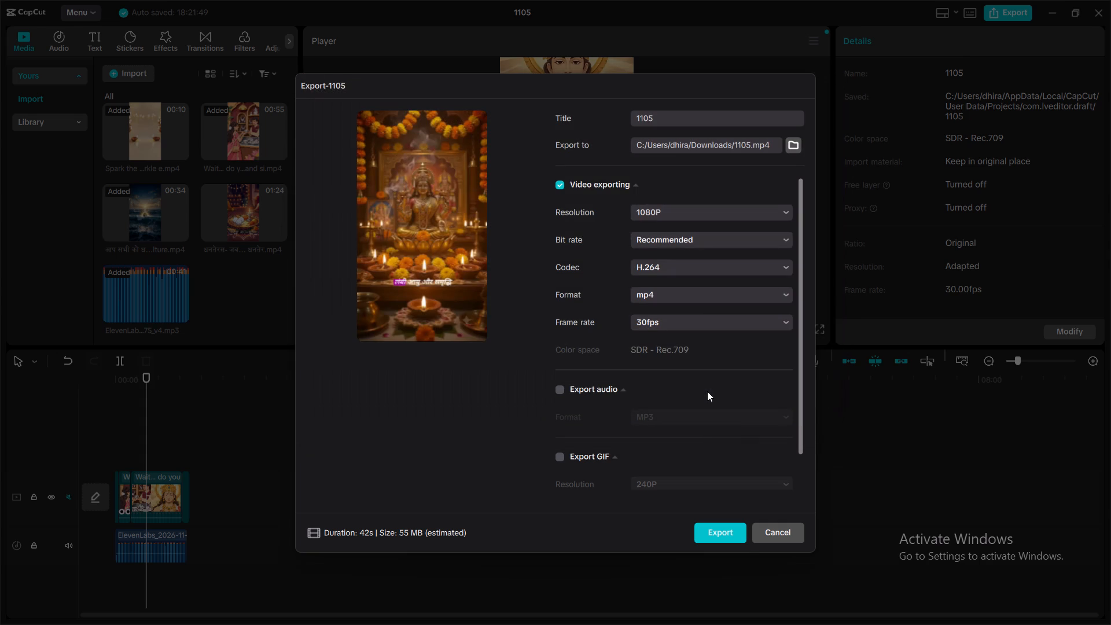
click(706, 533)
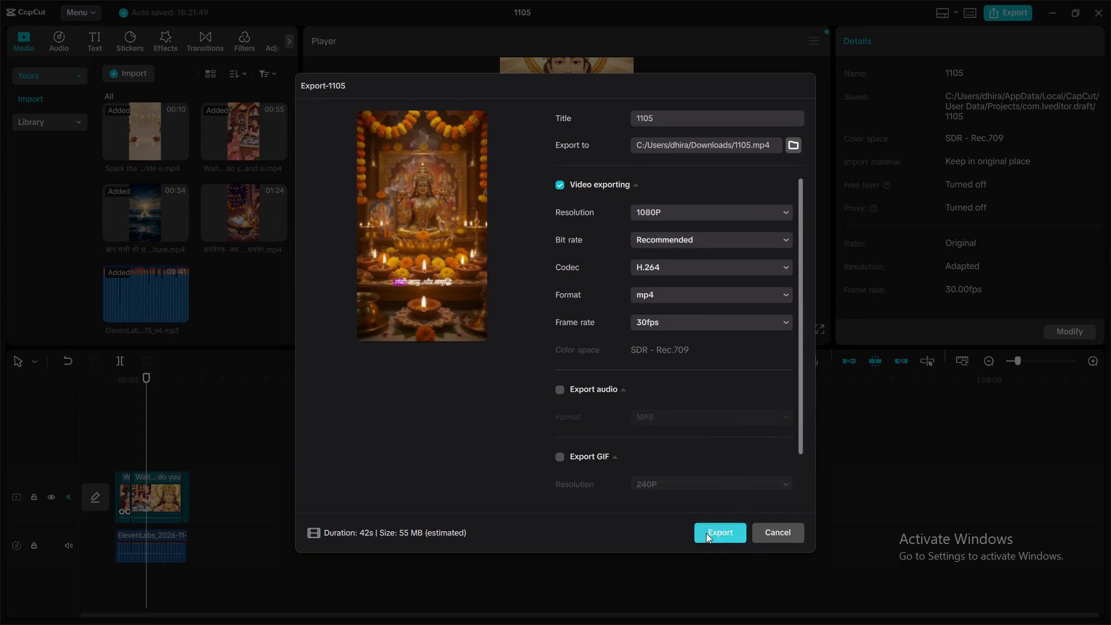
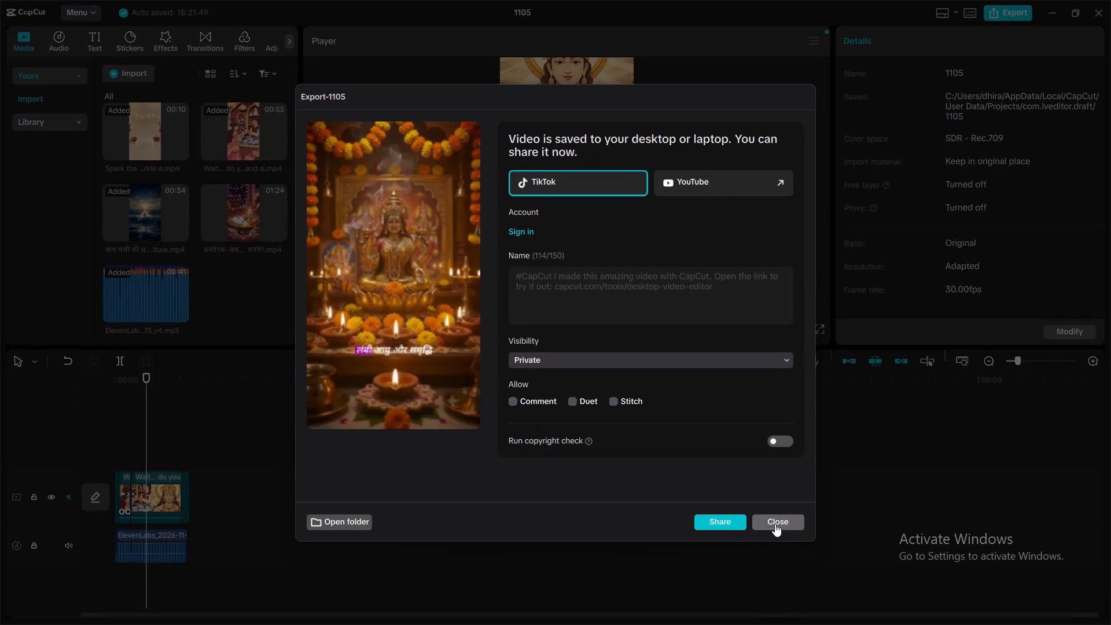
Close the sharing window of the finished 1105 export.
click(773, 525)
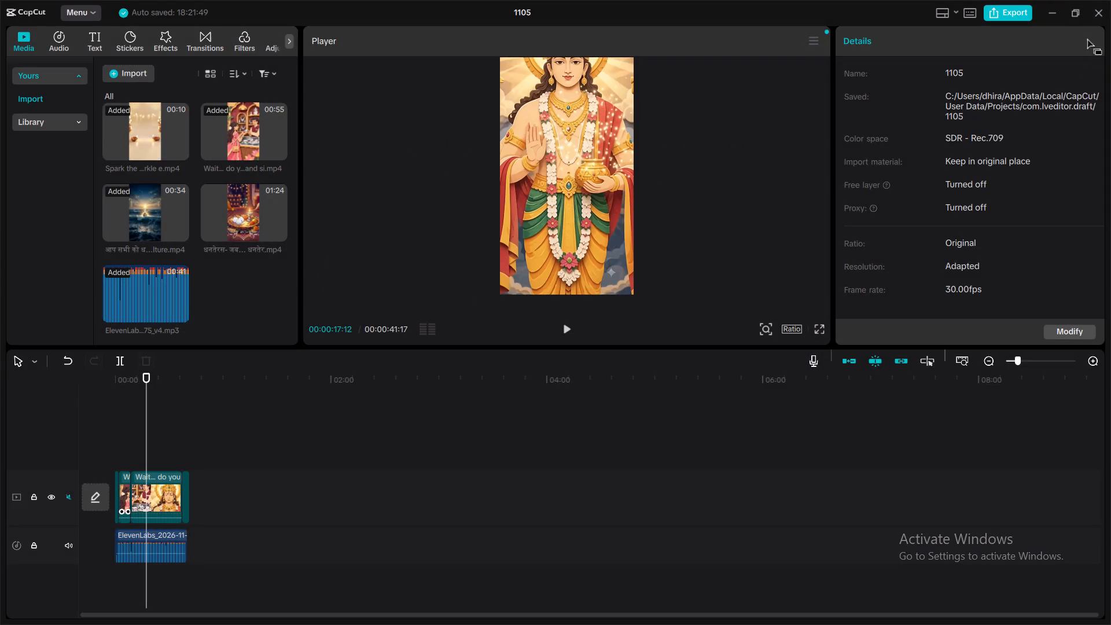
Switch to the Chrome window with the YouTube channel and open YouTube Studio in the blank tab for uploading the Dhanteras video.
click(1043, 17)
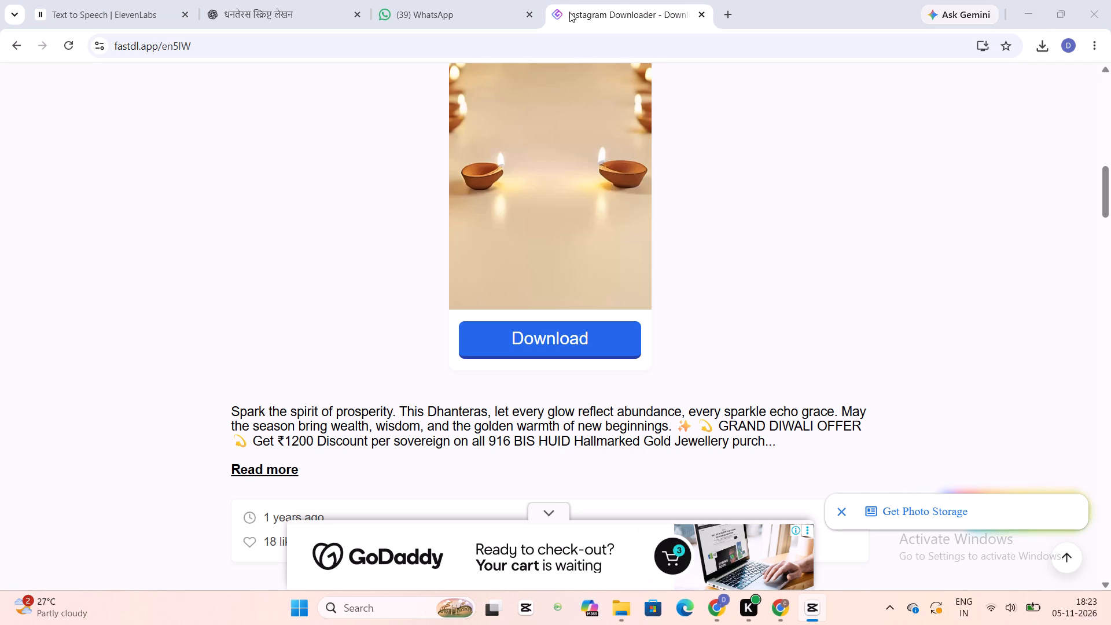
click(789, 603)
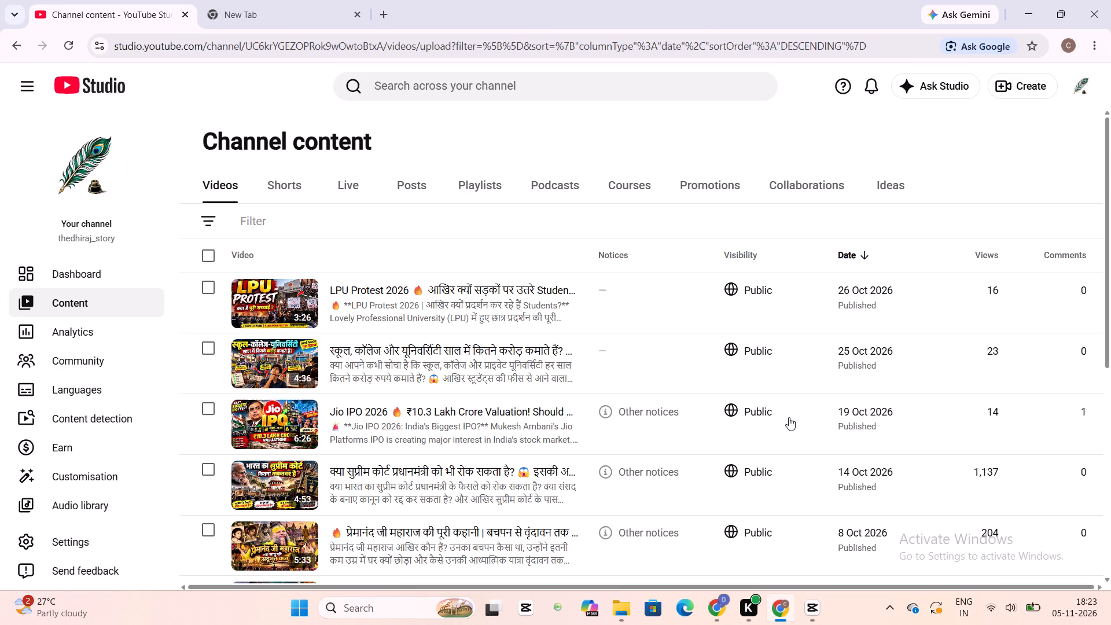
click(229, 9)
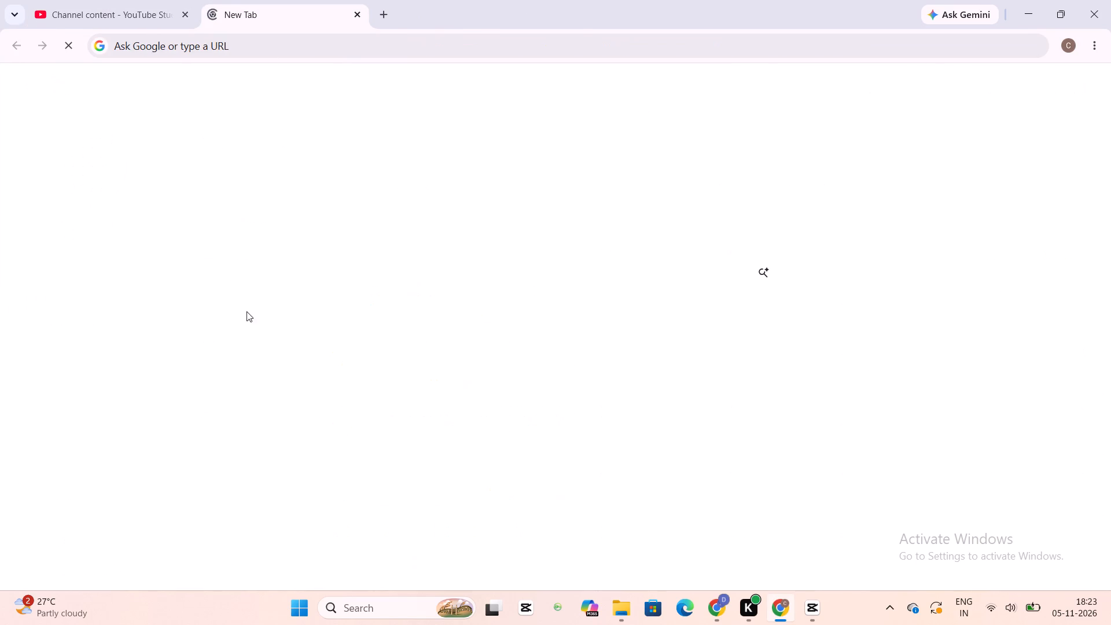
click(352, 433)
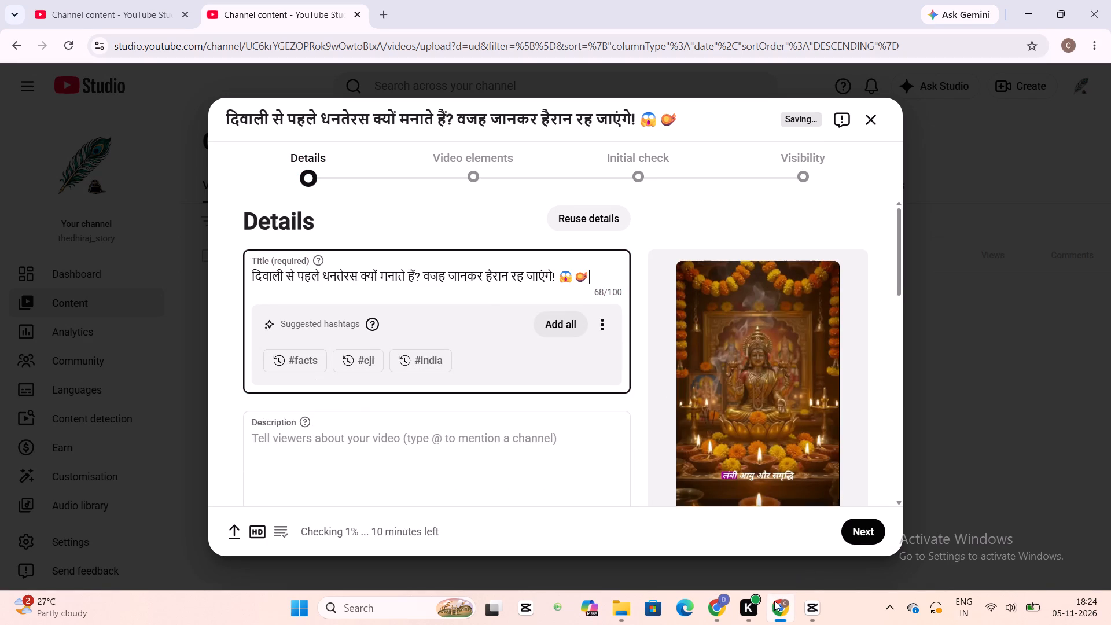
Copy ChatGPT's description with its hashtags into the YouTube video description, accepting the suggested #shorts hashtag at the end.
click(719, 614)
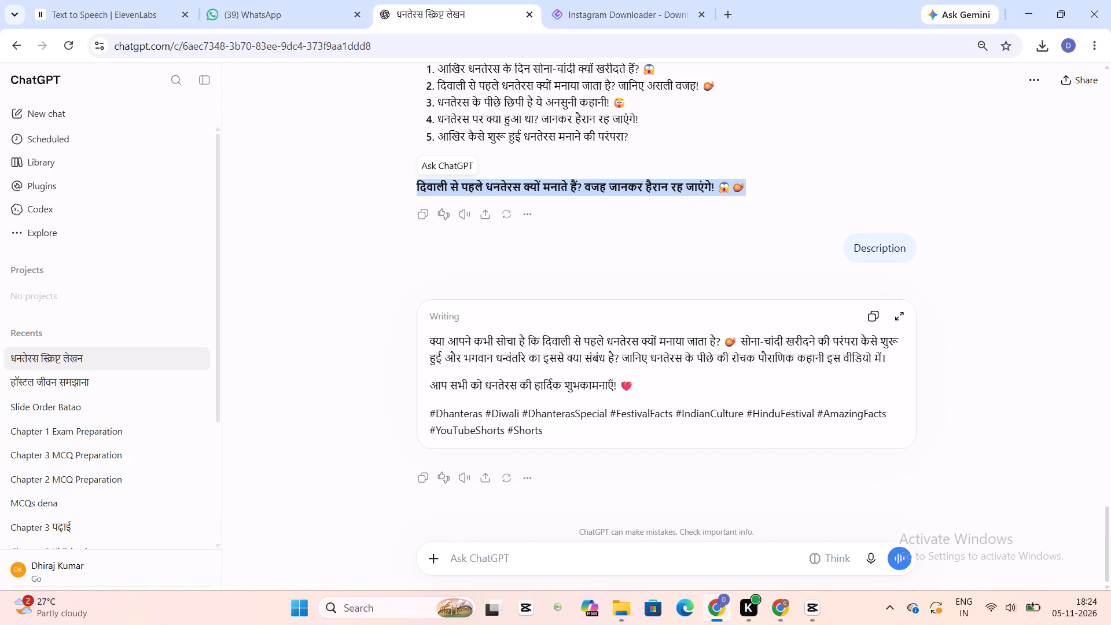
click(872, 318)
click(781, 624)
click(411, 439)
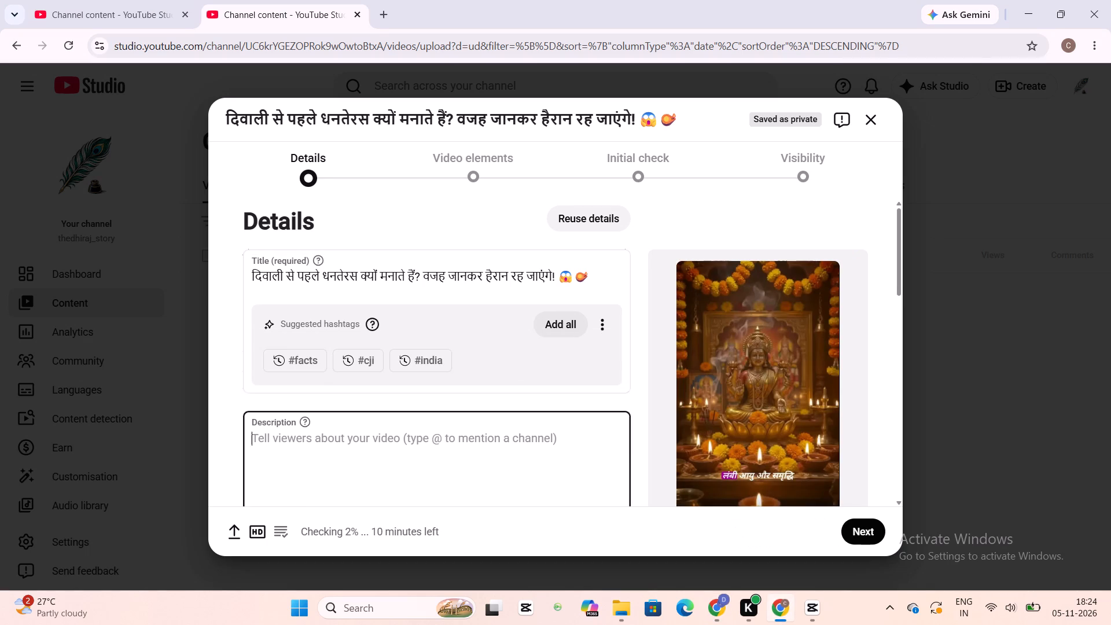
key(ctrl+v)
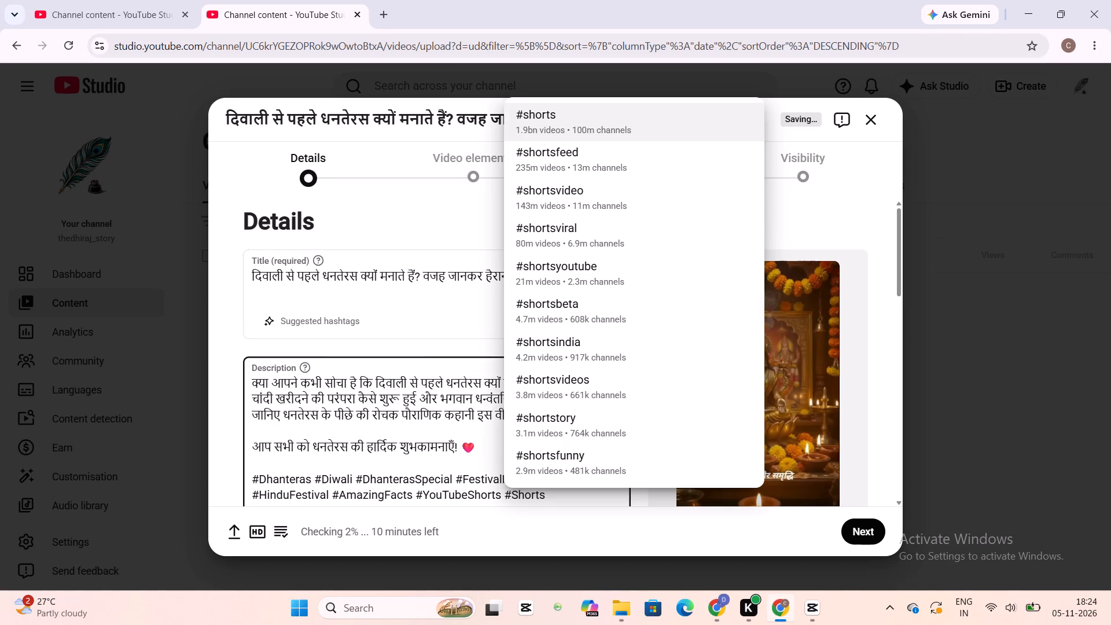
click(607, 116)
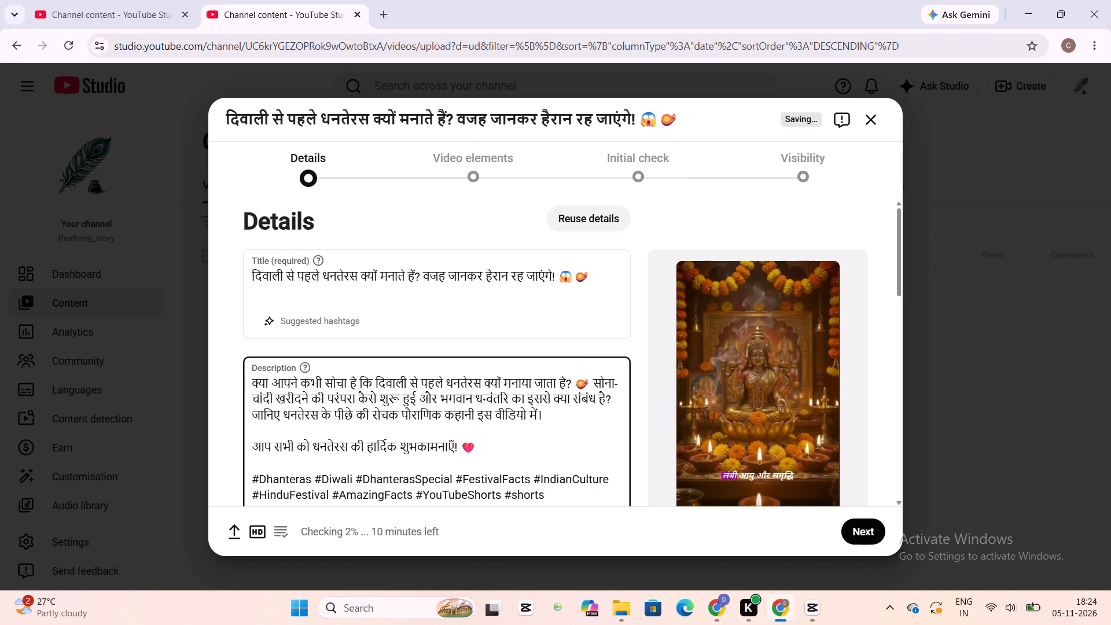
Copy the #Dhanteras hashtag from the description to the end of the video title, accepting the suggested #dhanteras in both fields.
drag(309, 477, 237, 479)
click(256, 479)
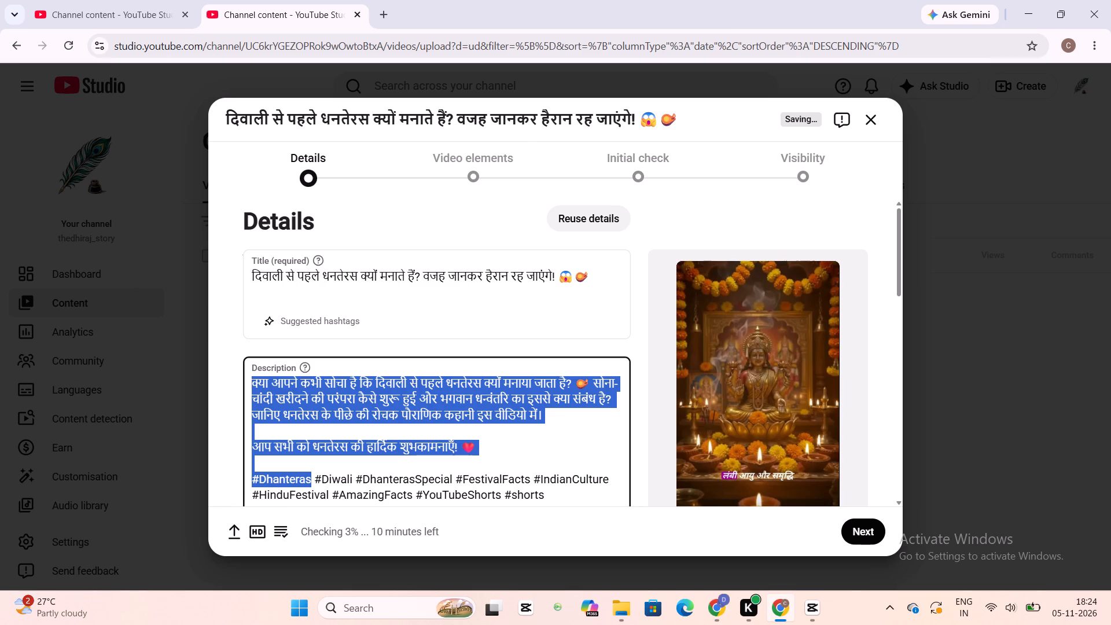
drag(311, 480, 308, 480)
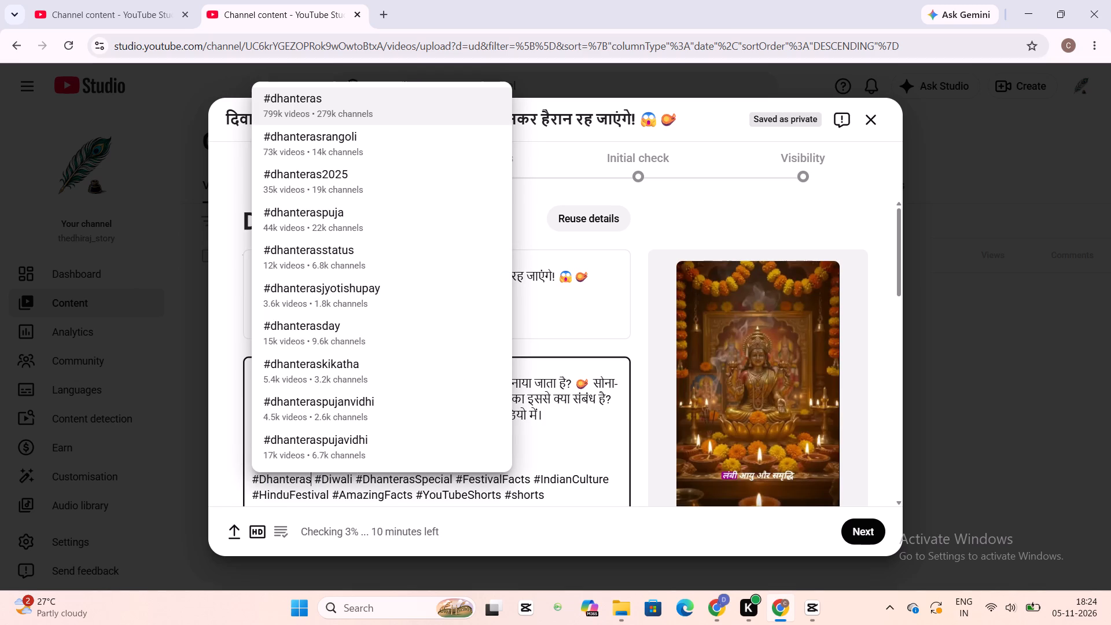
drag(308, 480, 252, 478)
key(ctrl+c)
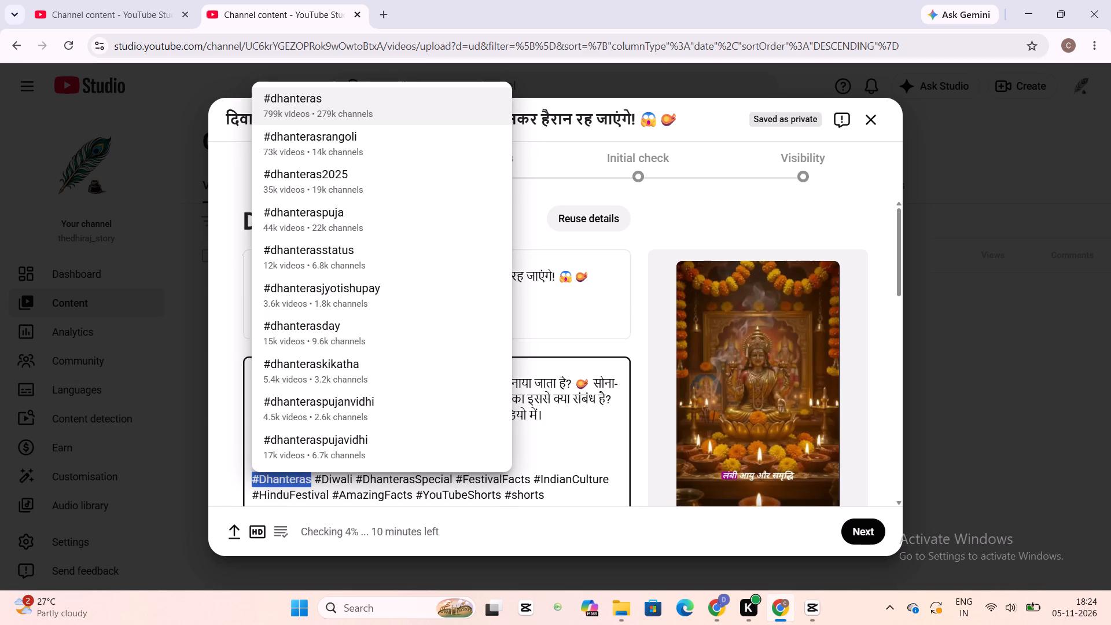
click(389, 108)
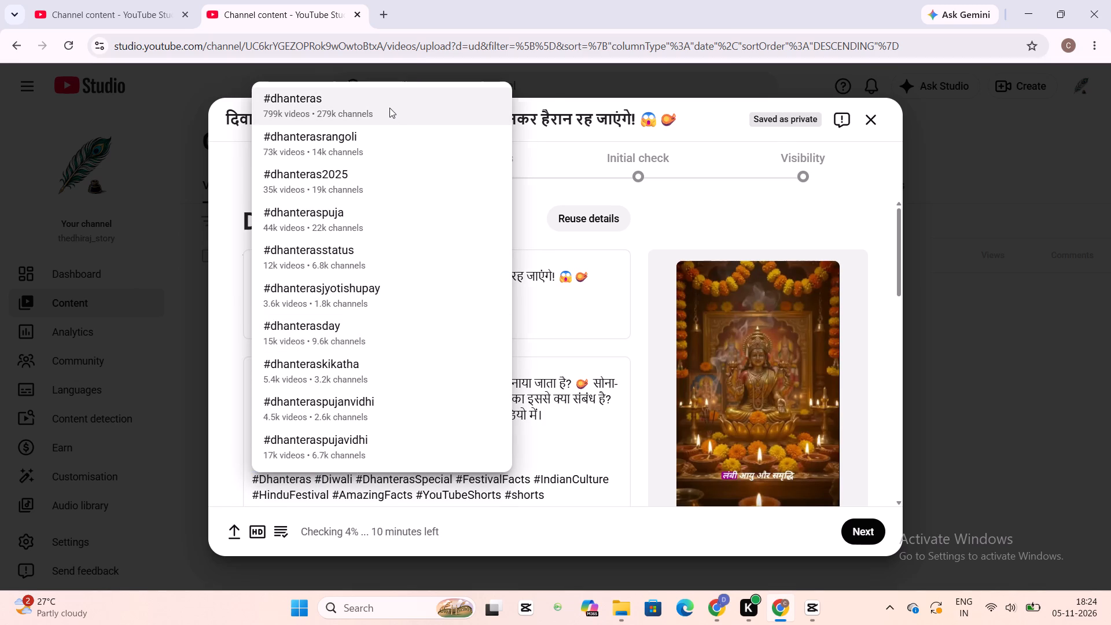
click(605, 278)
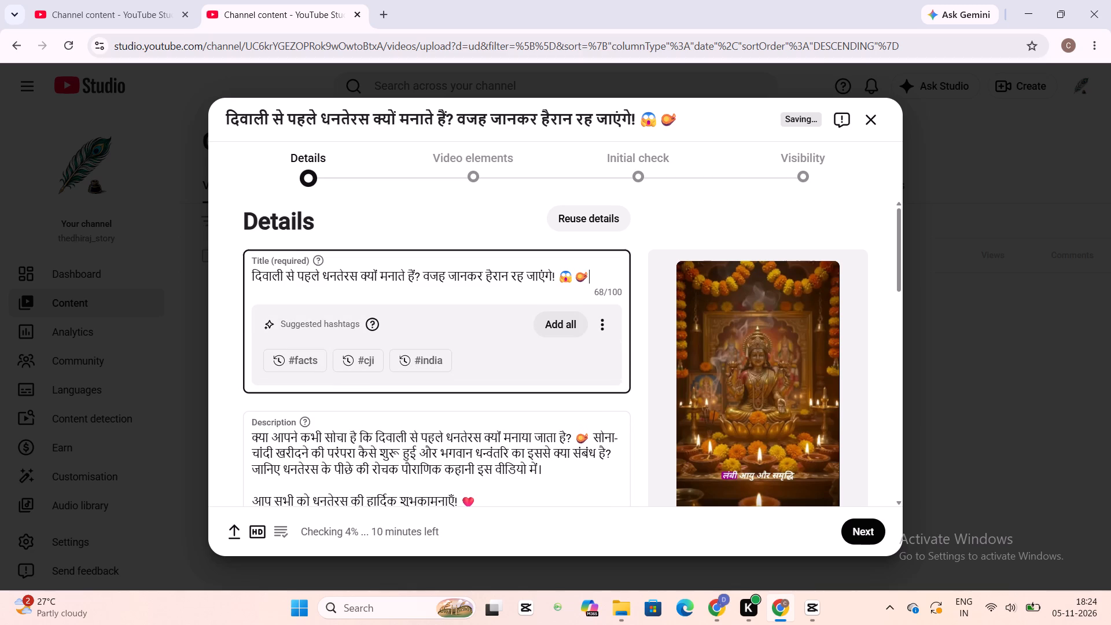
key(Return)
key(ctrl+v)
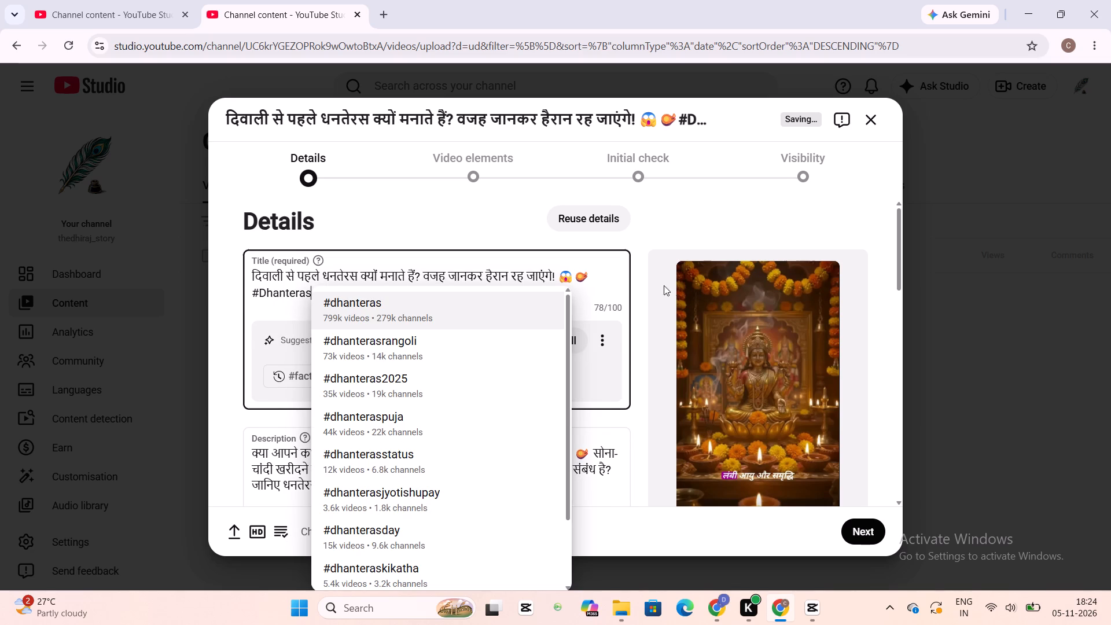
click(426, 306)
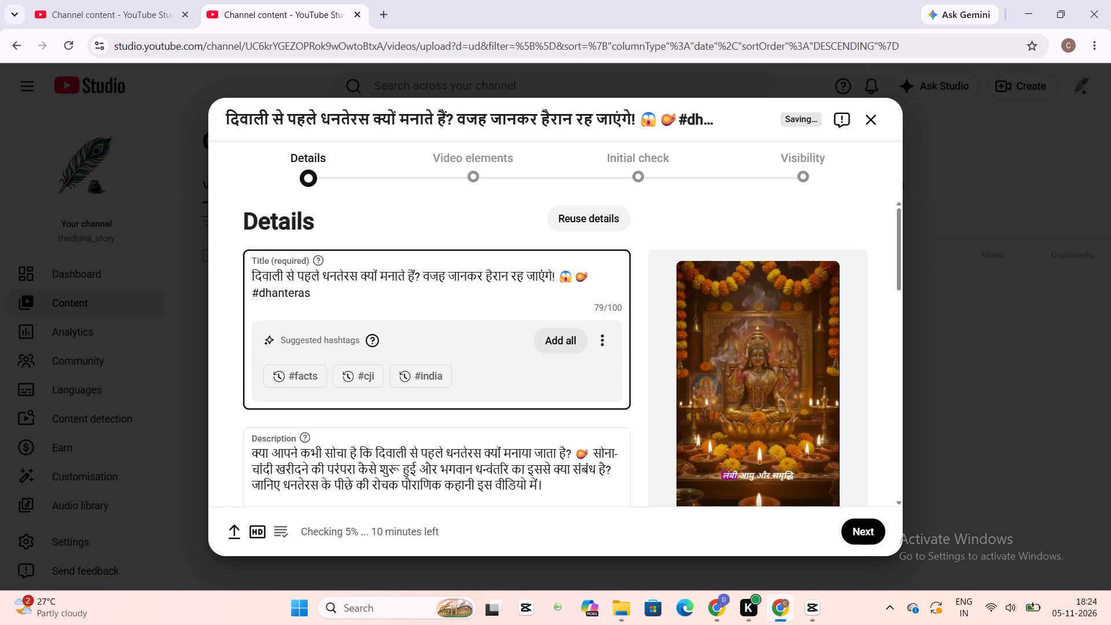
Start choosing a frame from the video for the thumbnail.
scroll(404, 281, up, 1)
scroll(404, 281, down, 3)
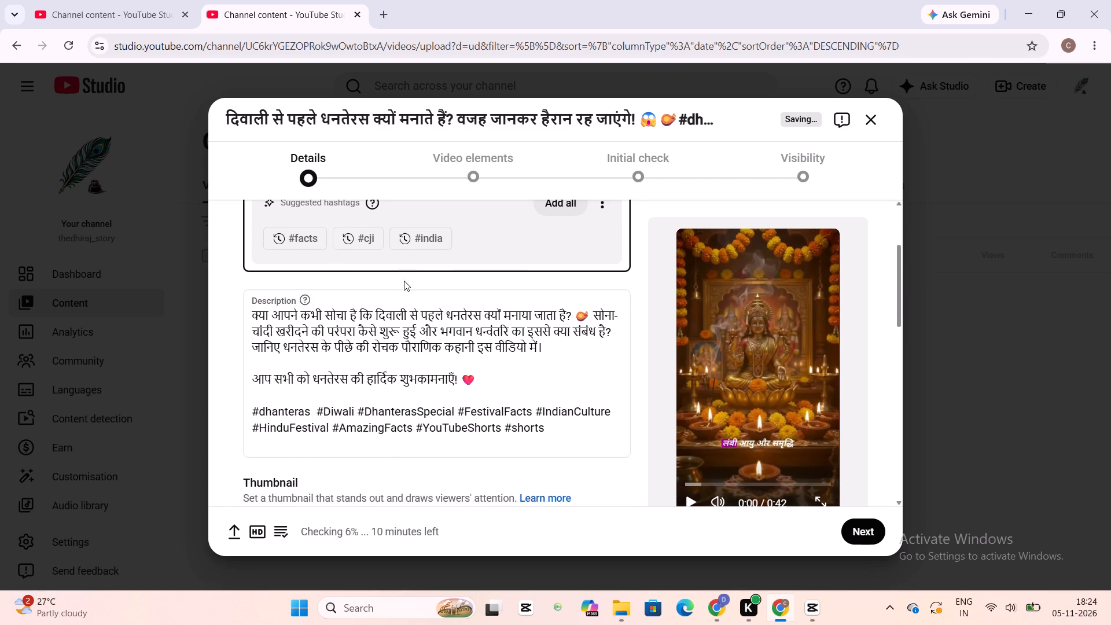
scroll(408, 376, down, 4)
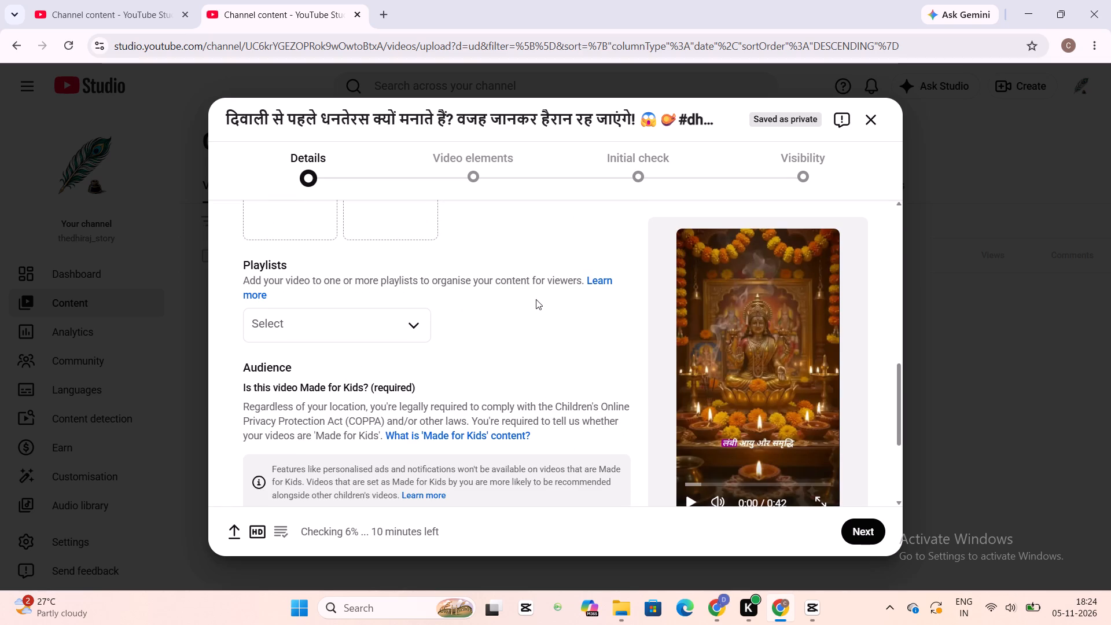
scroll(536, 299, up, 2)
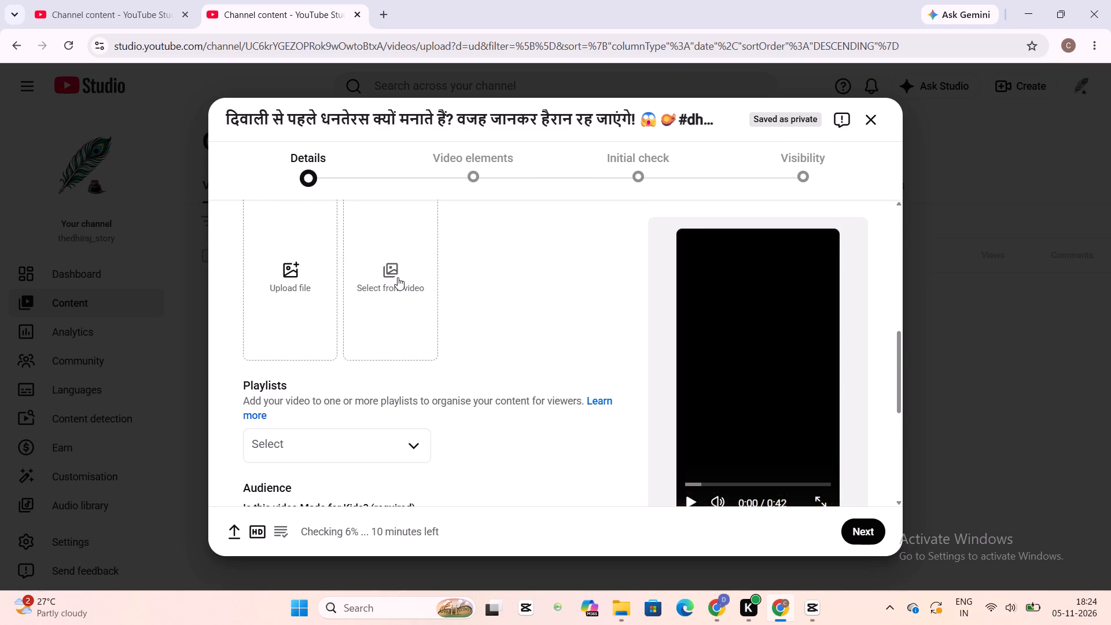
click(398, 277)
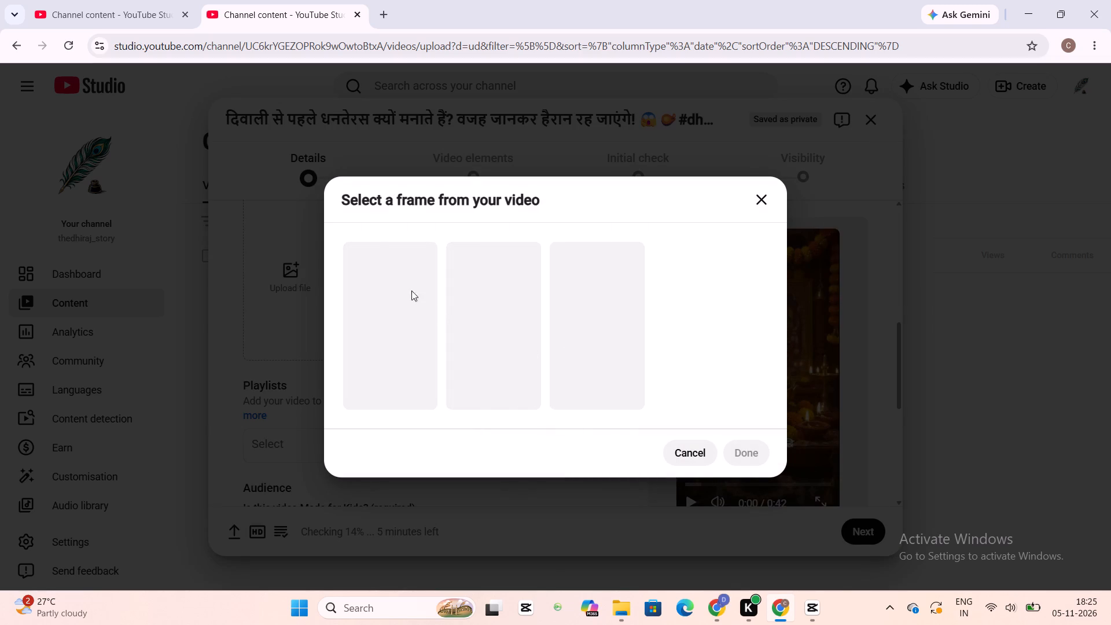
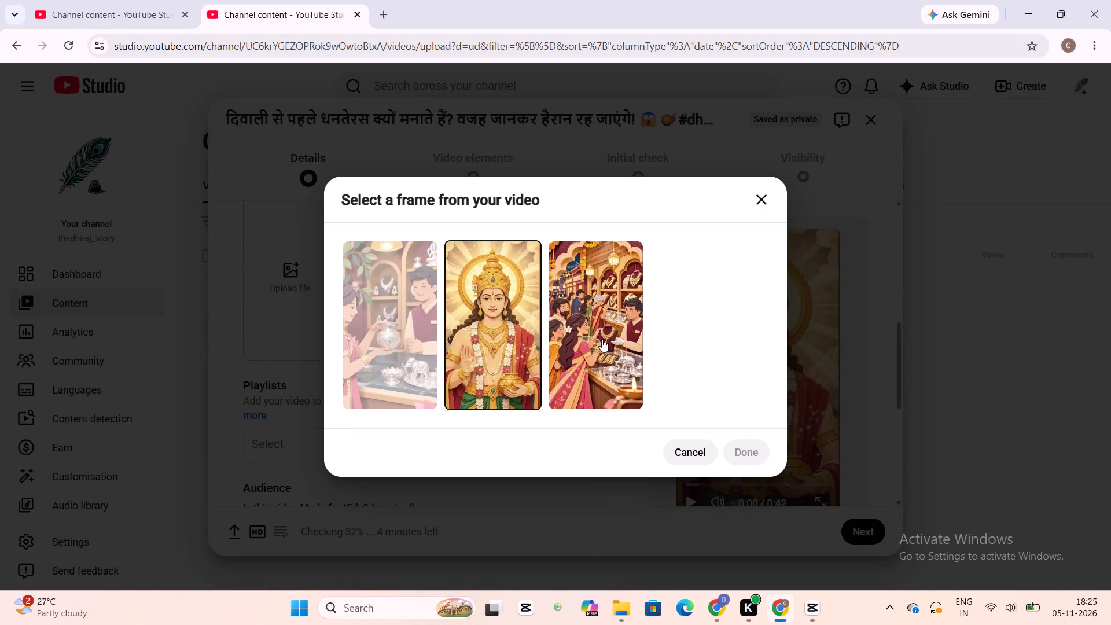
Set the thumbnail to the video frame showing the crowd of customers in the jewellery shop.
click(602, 339)
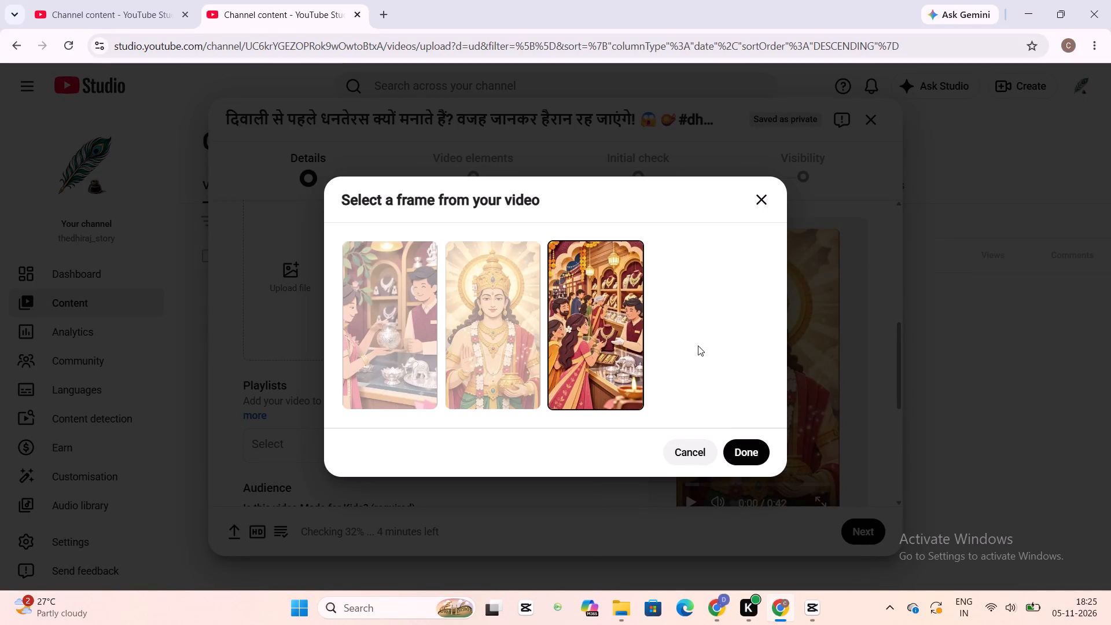
click(410, 351)
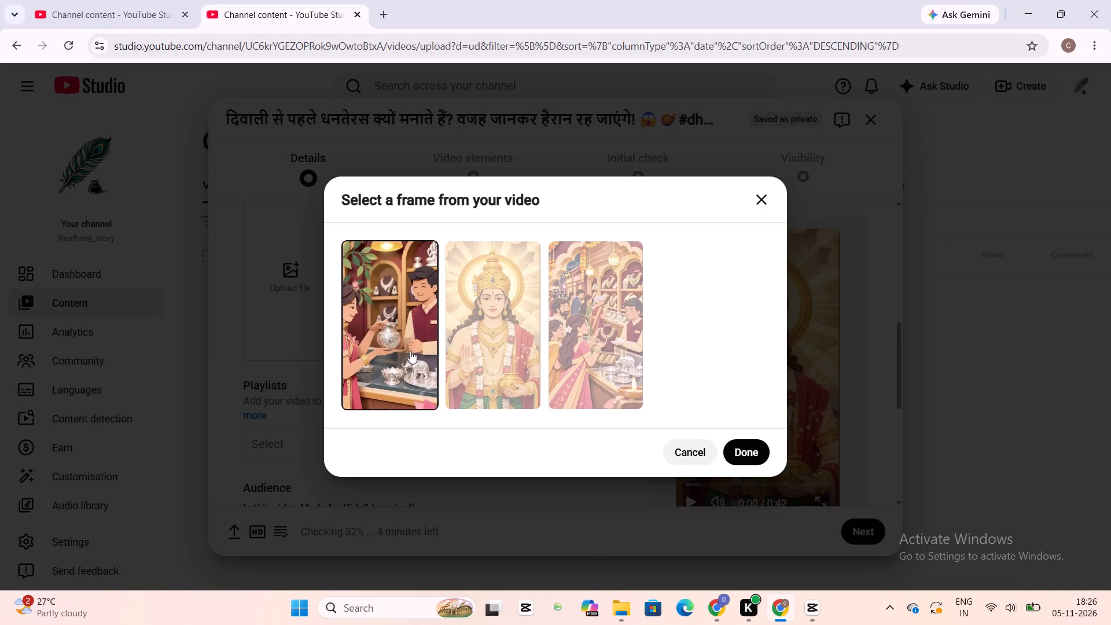
click(470, 328)
click(585, 314)
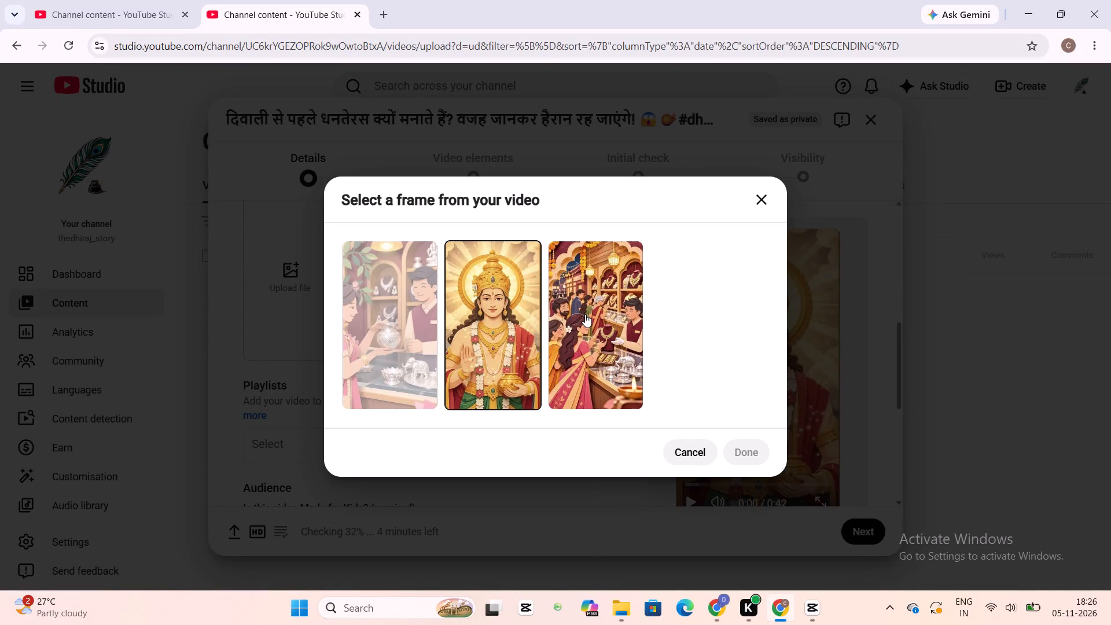
click(747, 451)
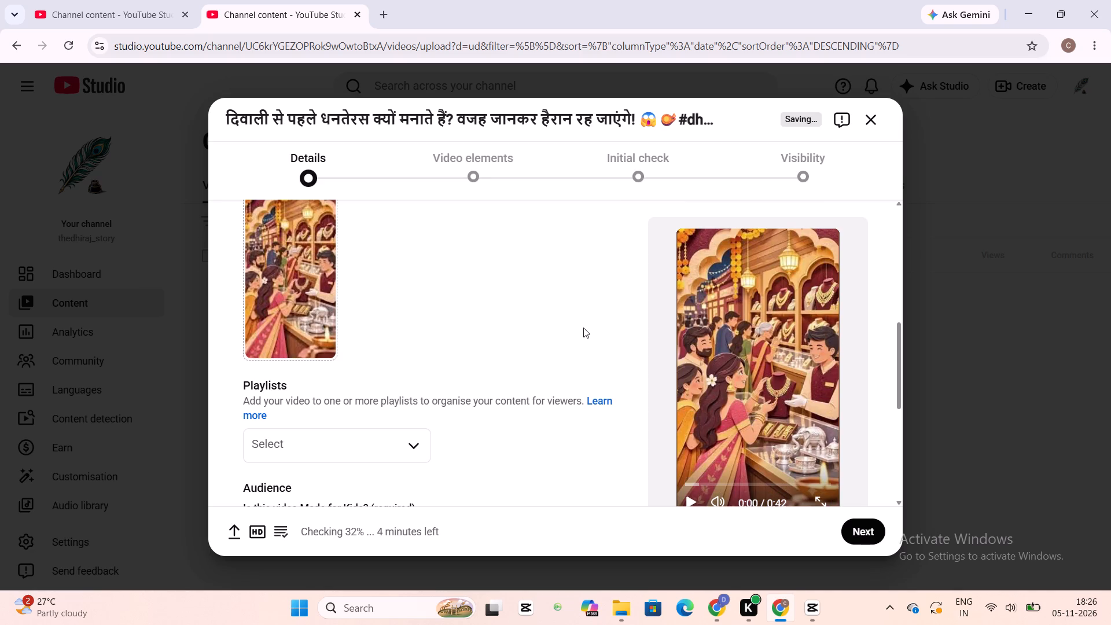
Mark the video as not Made for Kids, check the details, and continue to the next upload stage.
scroll(583, 328, down, 4)
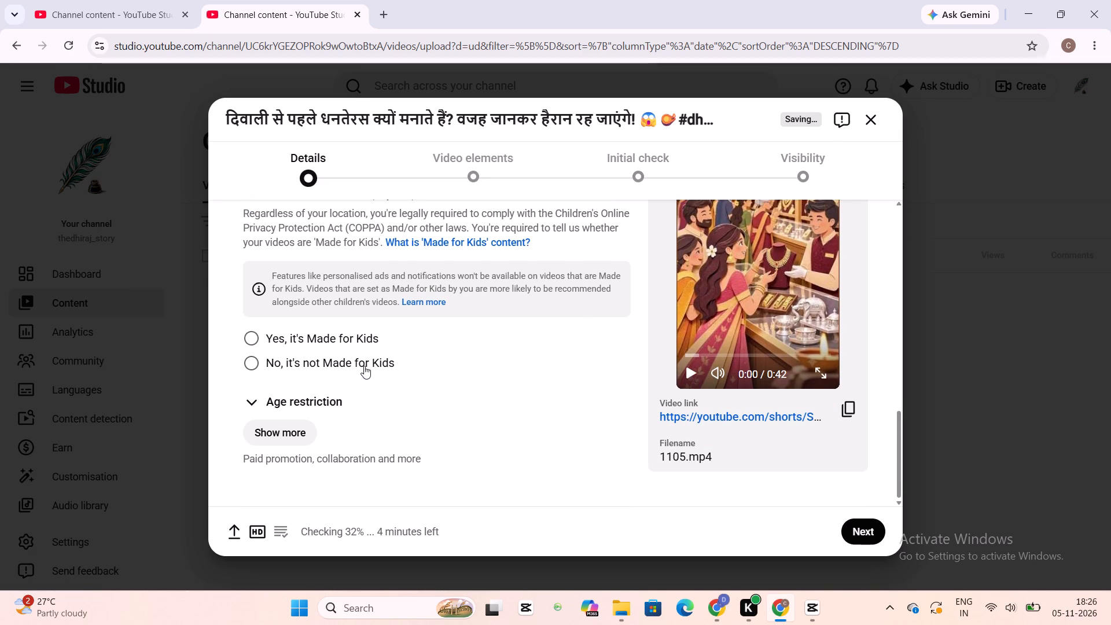
click(362, 362)
scroll(515, 378, down, 3)
scroll(515, 378, up, 2)
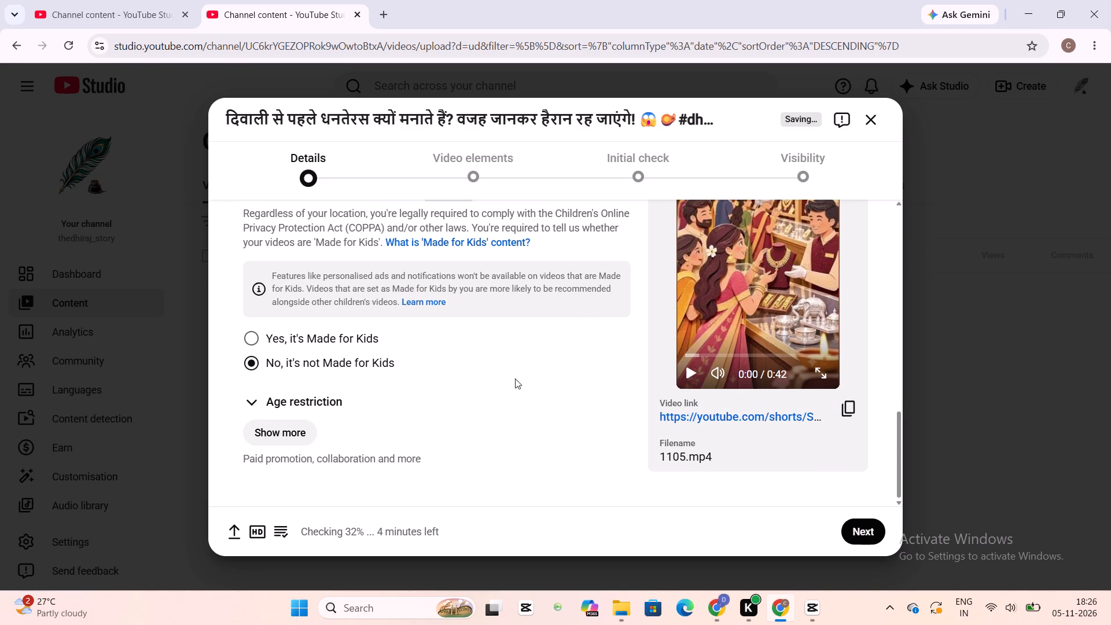
scroll(515, 378, up, 6)
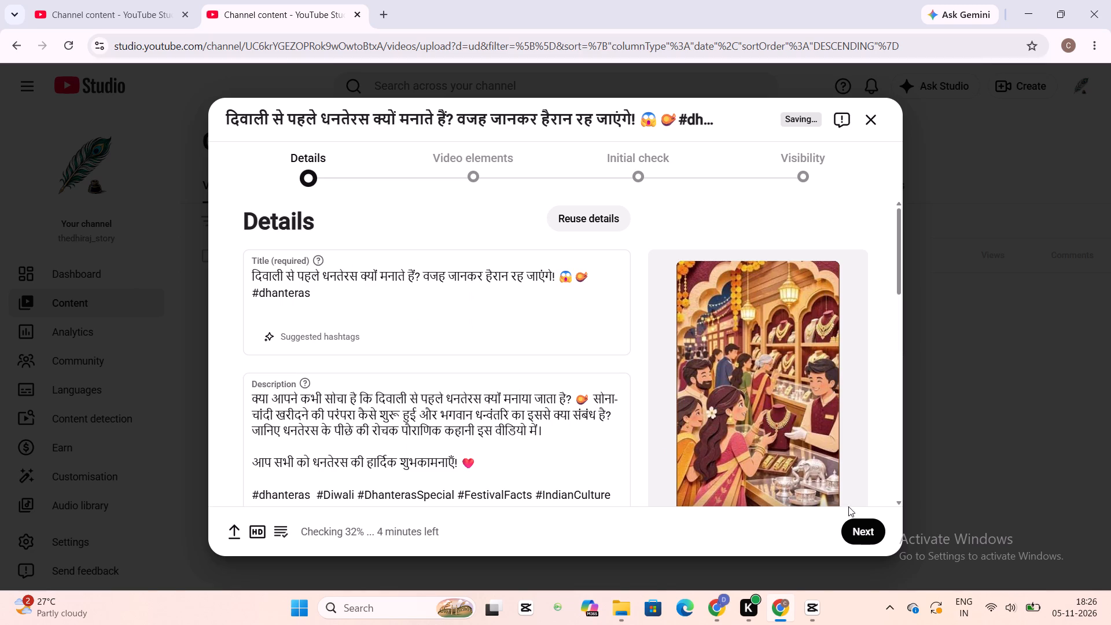
click(857, 532)
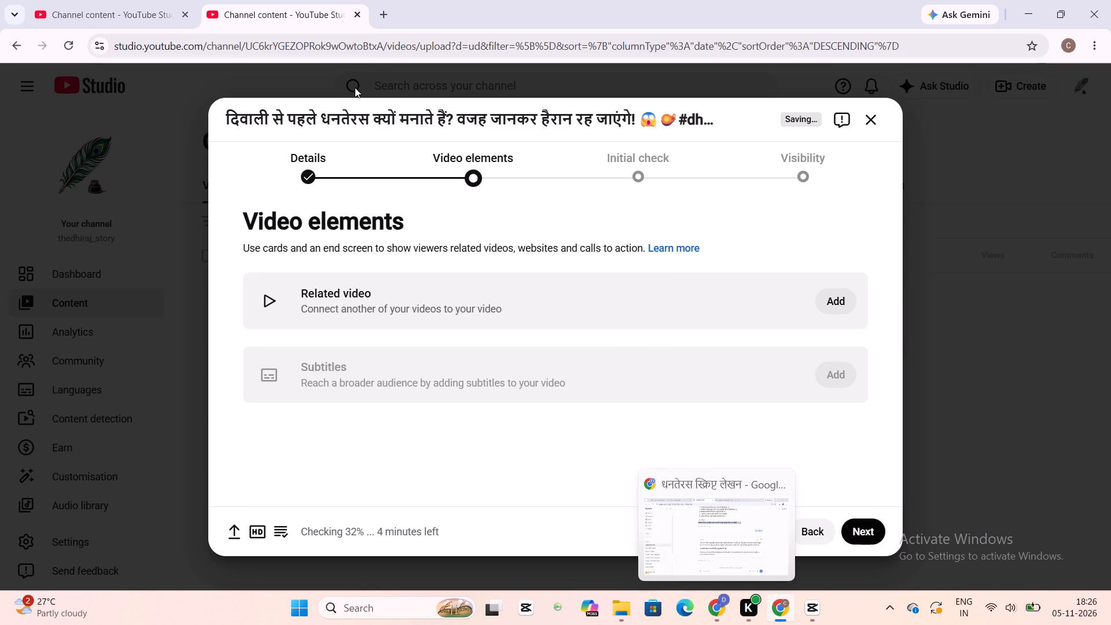
Open Instagram in a new browser tab, checking the YouTube Studio upload while the page loads.
click(391, 0)
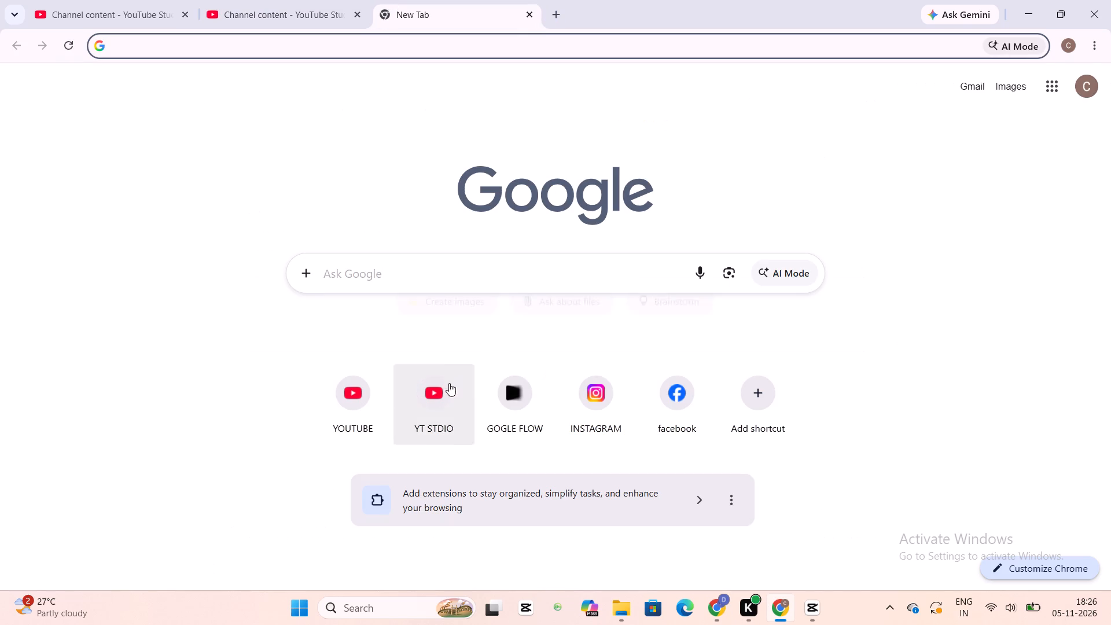
click(582, 437)
click(234, 0)
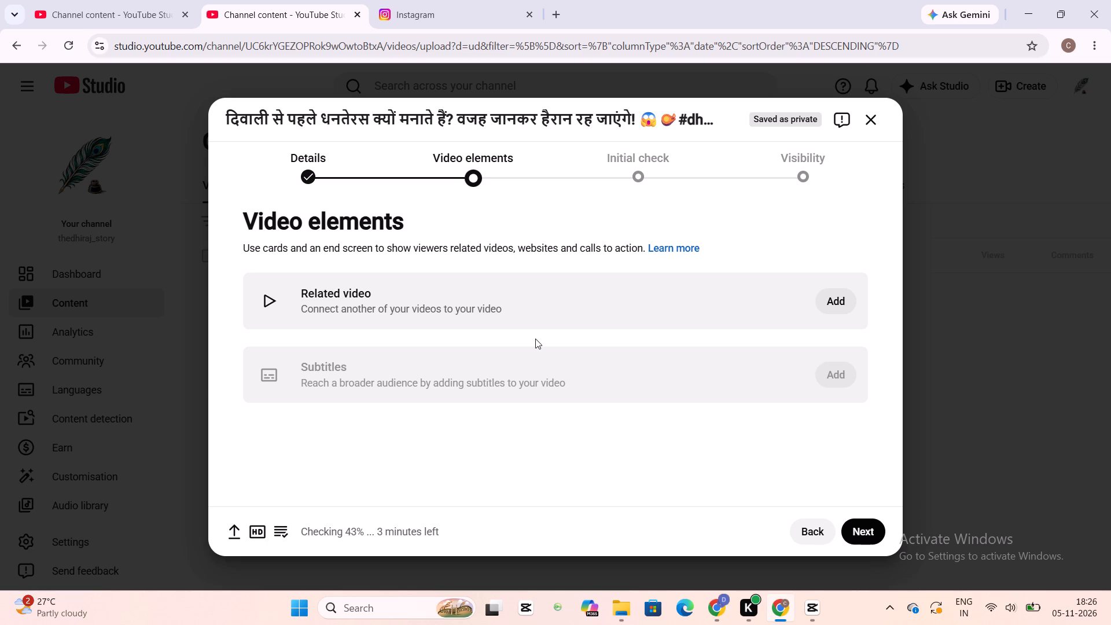
click(478, 1)
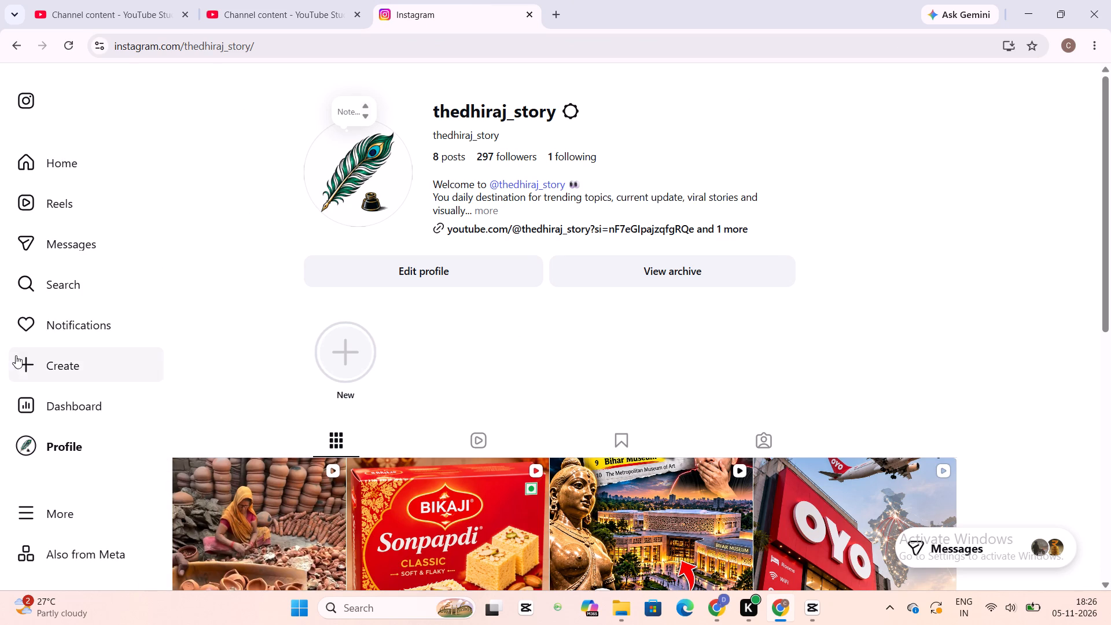
Create a new Instagram post and load the video 1105 from the Downloads folder.
click(21, 363)
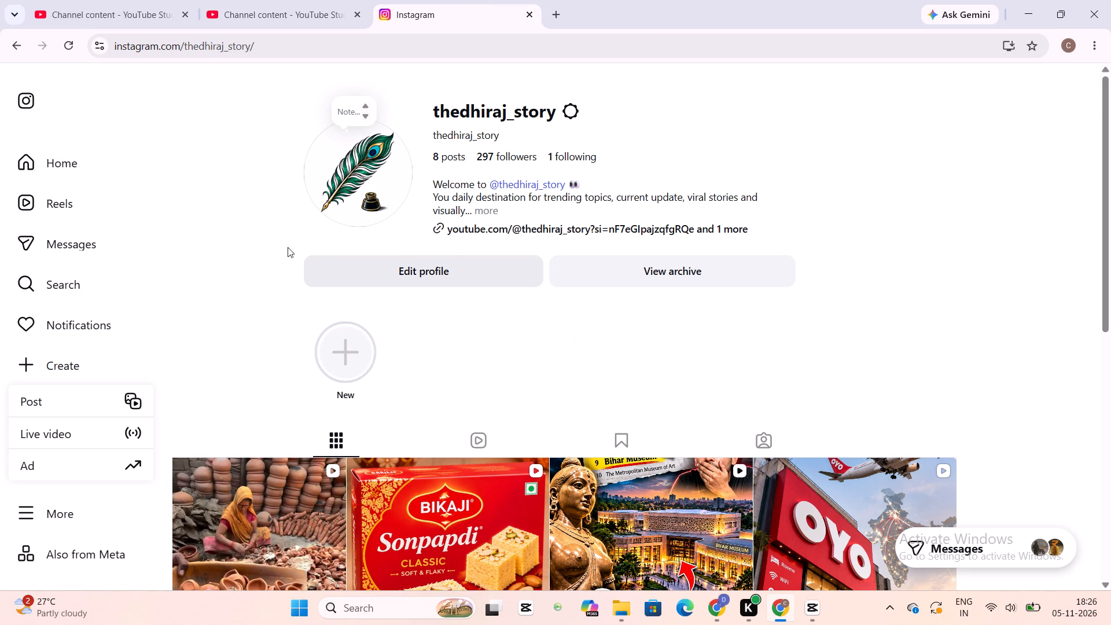
click(110, 399)
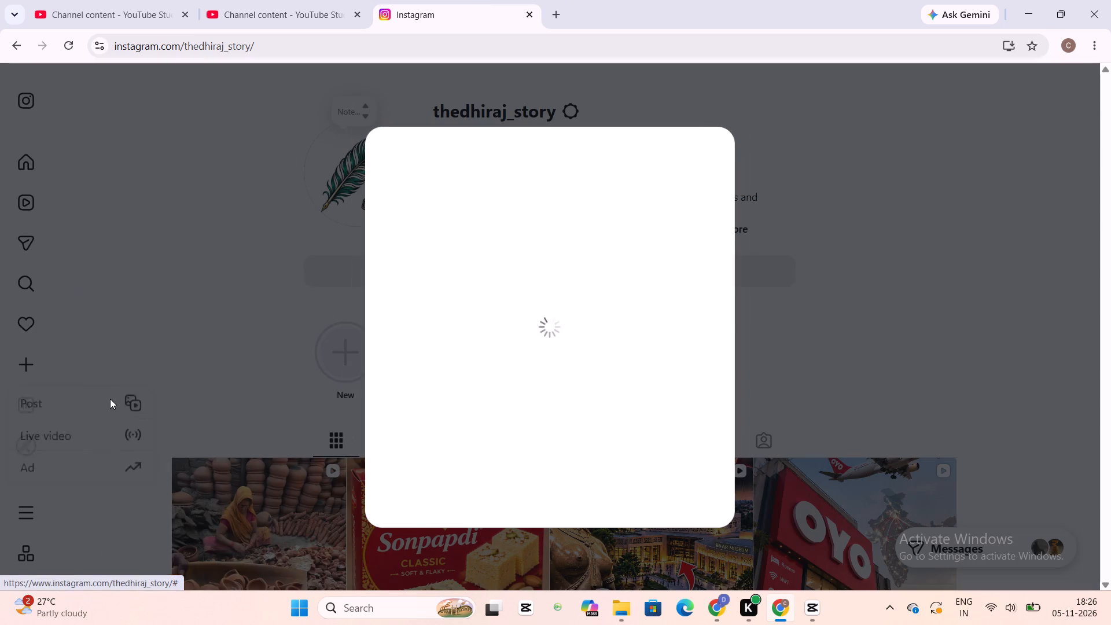
click(505, 389)
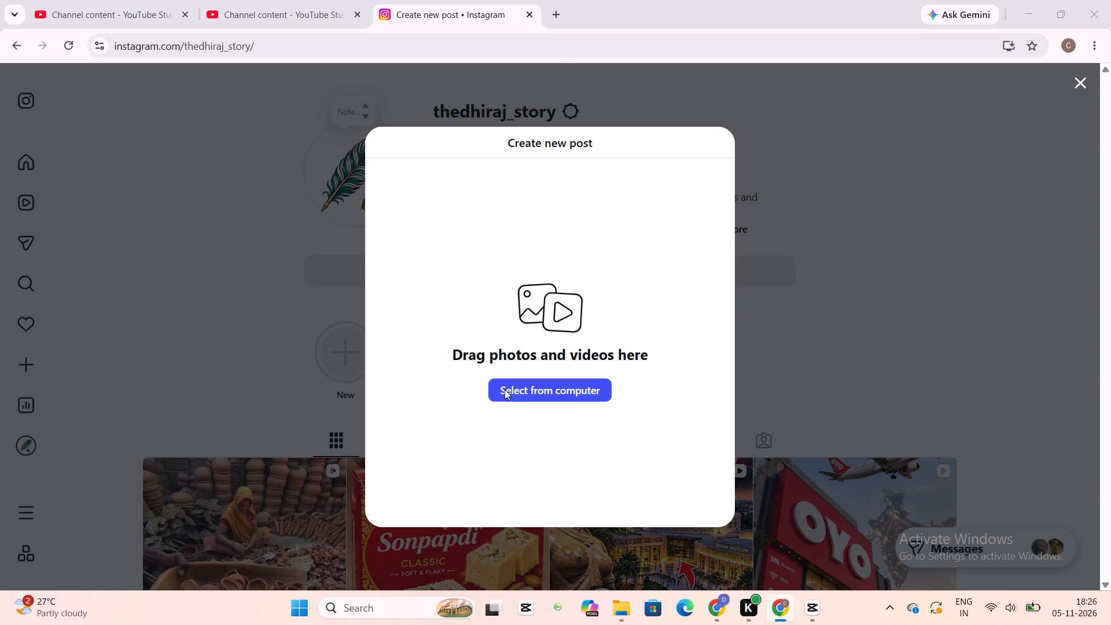
click(221, 134)
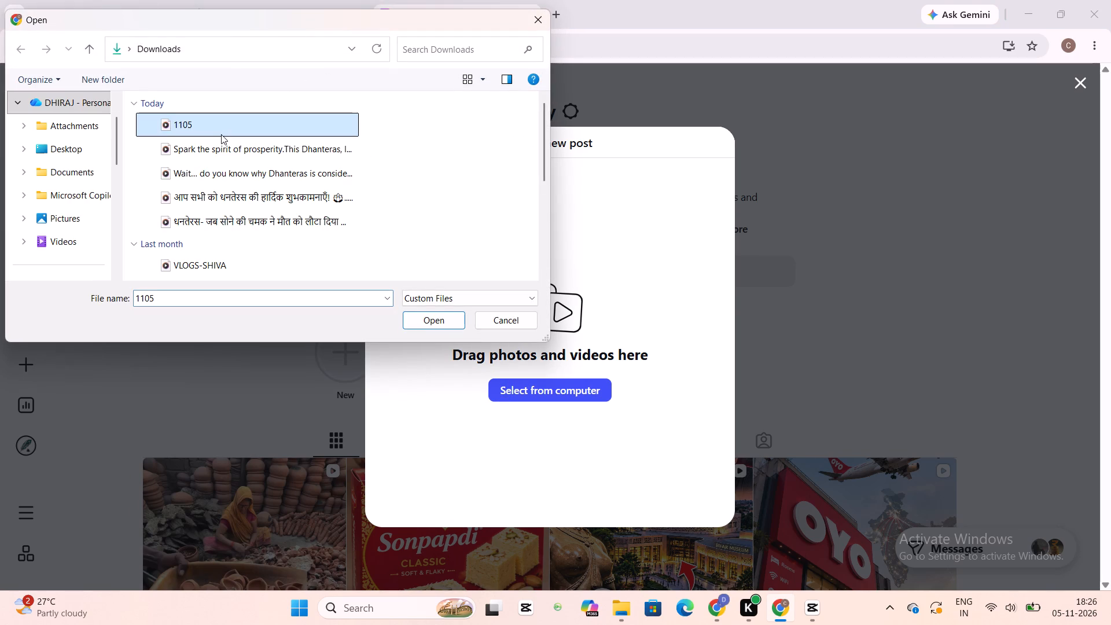
click(414, 321)
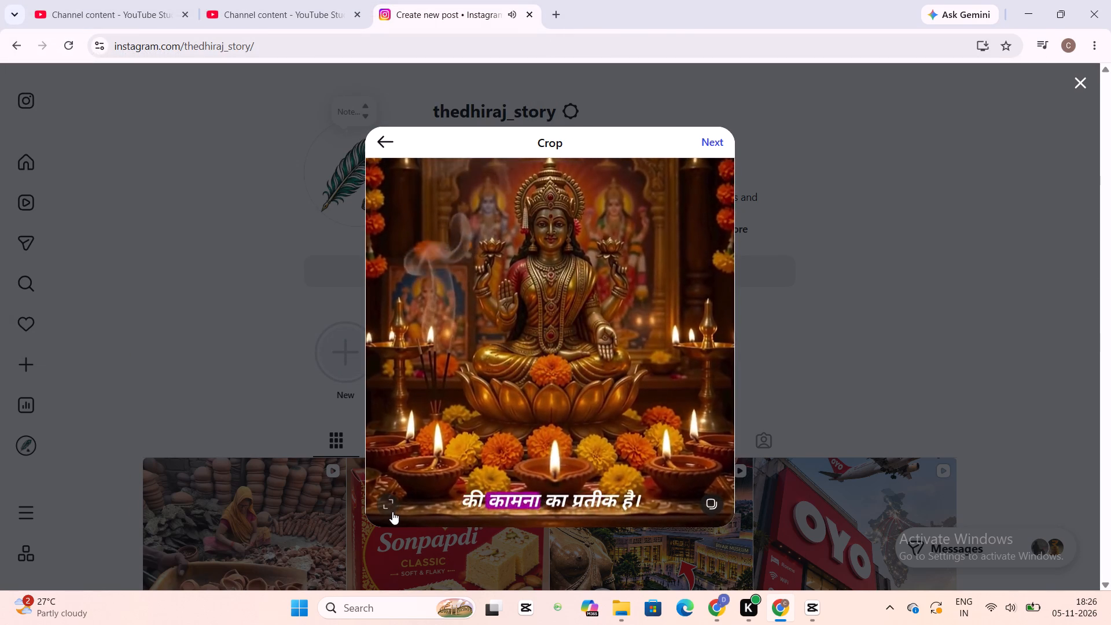
Set the video's crop to the Original aspect ratio and continue to the Edit stage.
click(384, 502)
click(409, 361)
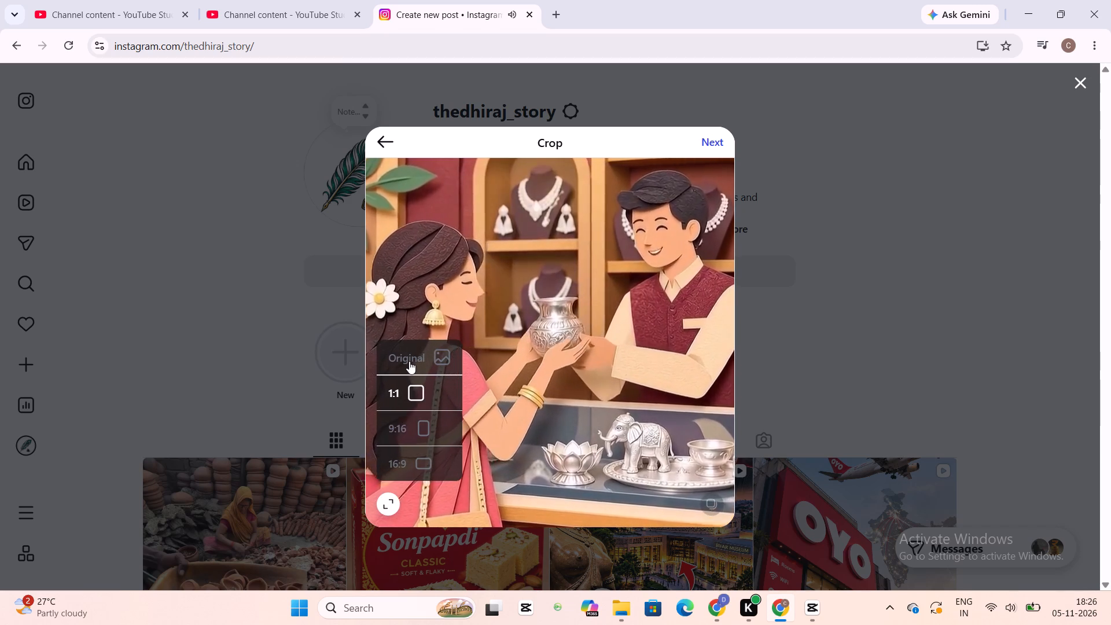
click(705, 144)
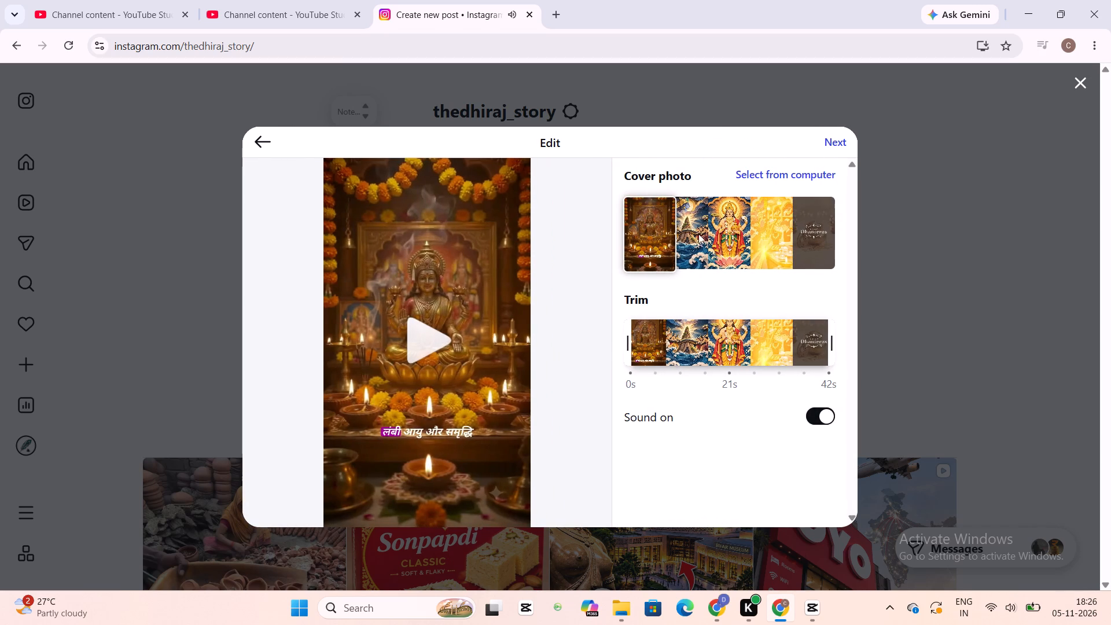
Try to choose a different frame from the video's filmstrip as the cover photo.
click(694, 233)
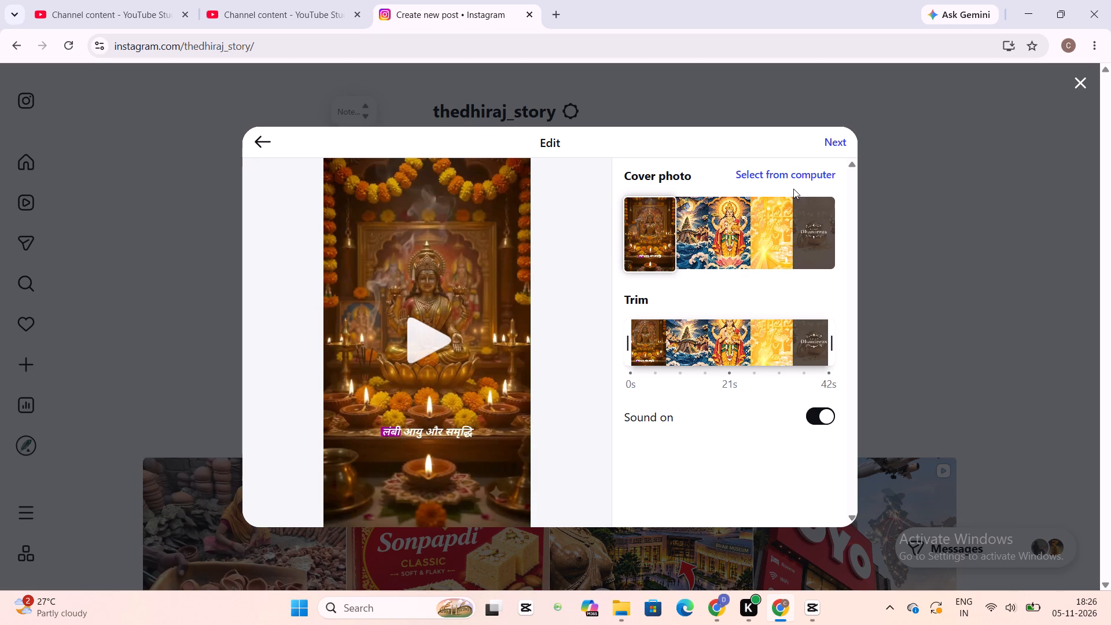
click(689, 212)
click(700, 227)
click(732, 239)
Set the Instagram reel's cover to the frame of the woman and shopkeeper holding a silver pot, and continue to the reel details.
click(425, 330)
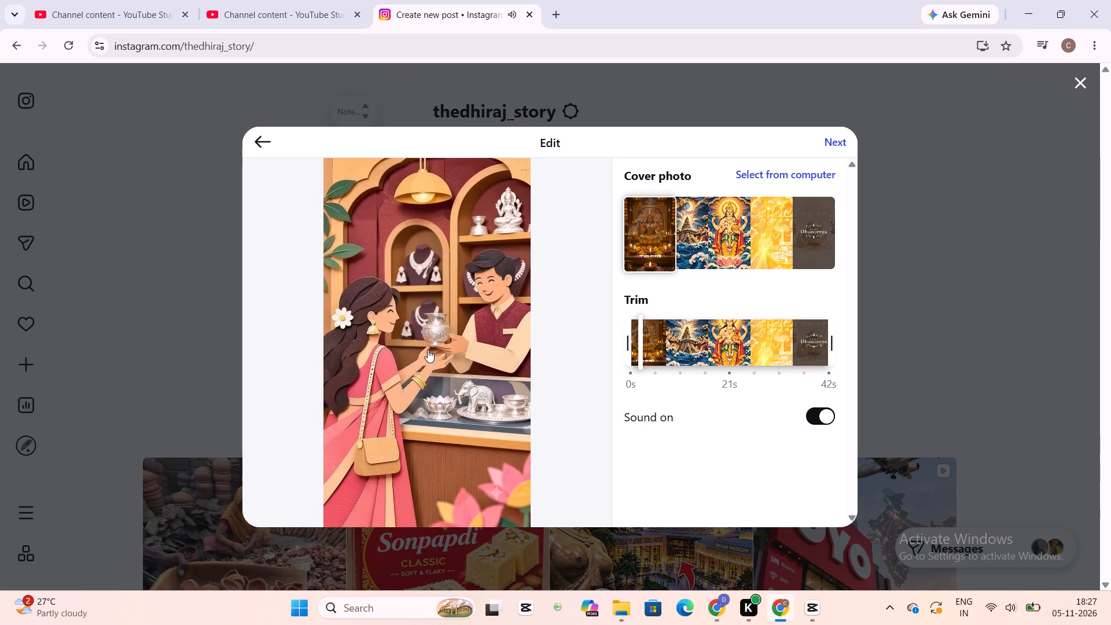
click(431, 322)
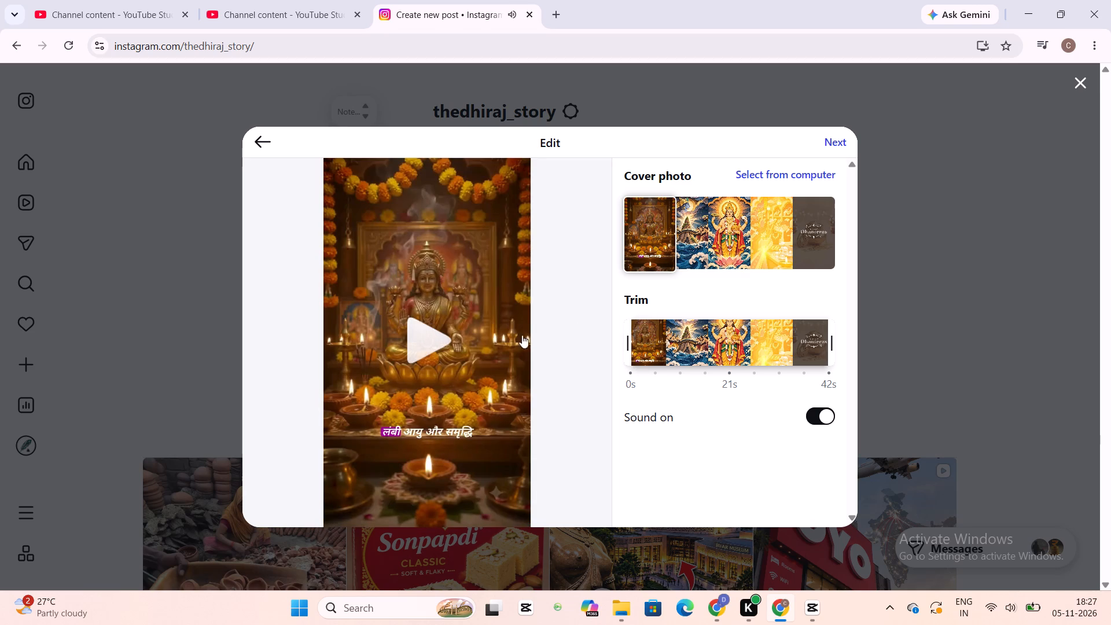
click(702, 227)
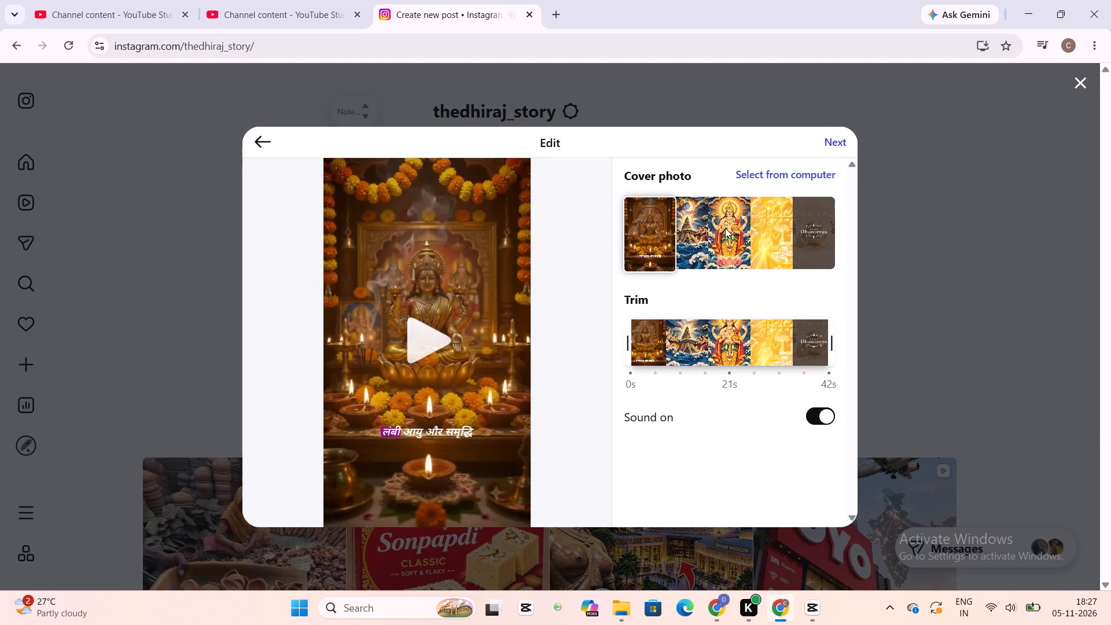
click(725, 228)
drag(725, 228, 622, 233)
drag(646, 233, 683, 234)
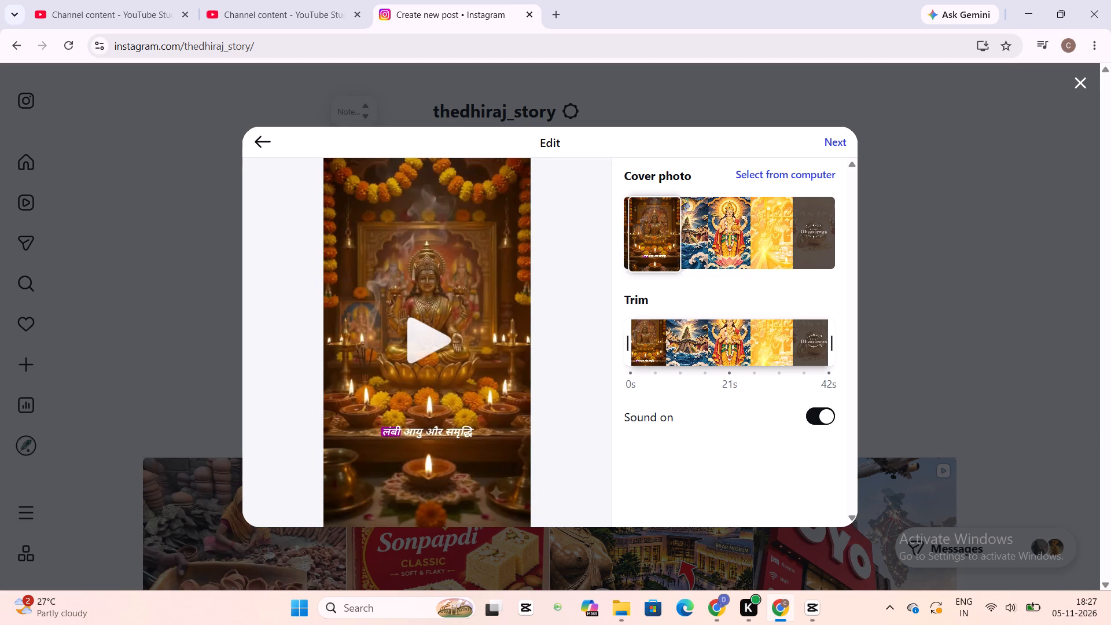
drag(683, 234, 682, 237)
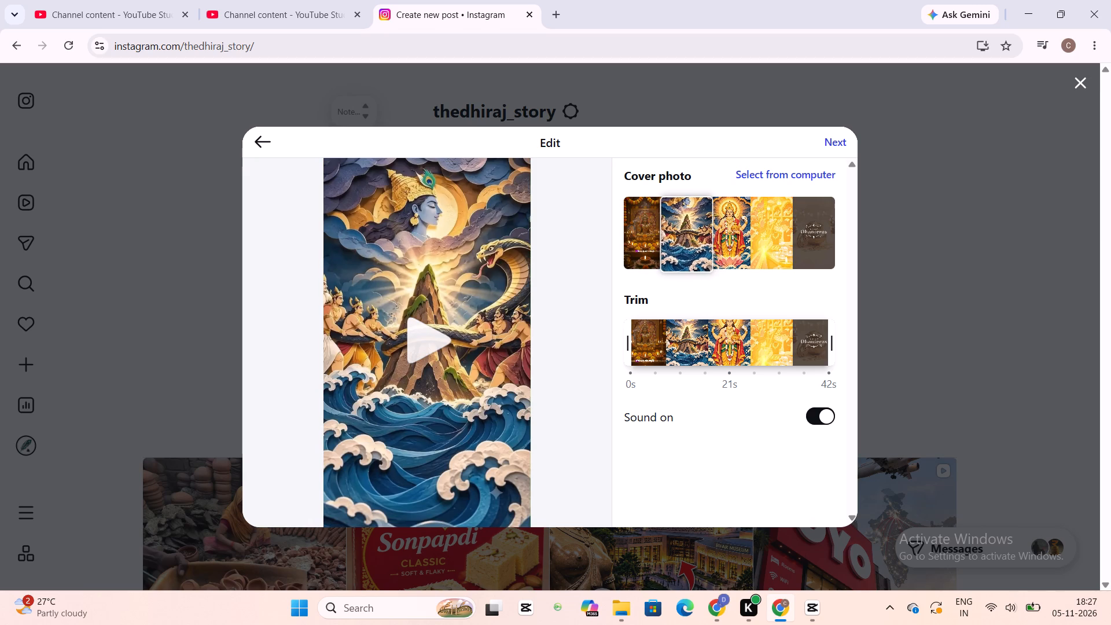
drag(682, 237, 669, 240)
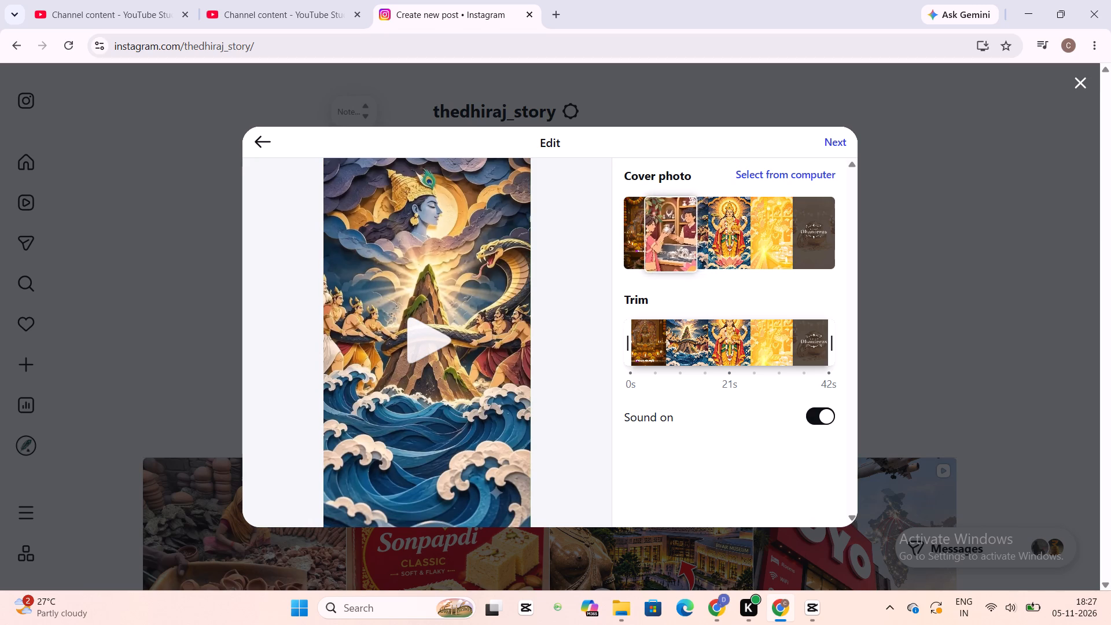
drag(669, 240, 665, 240)
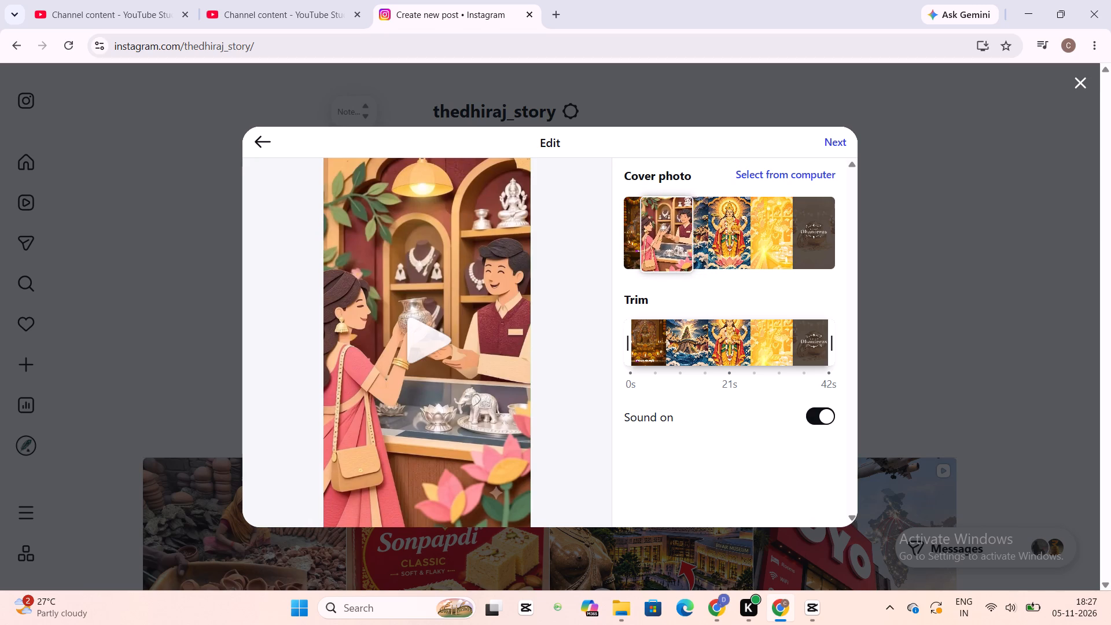
click(832, 142)
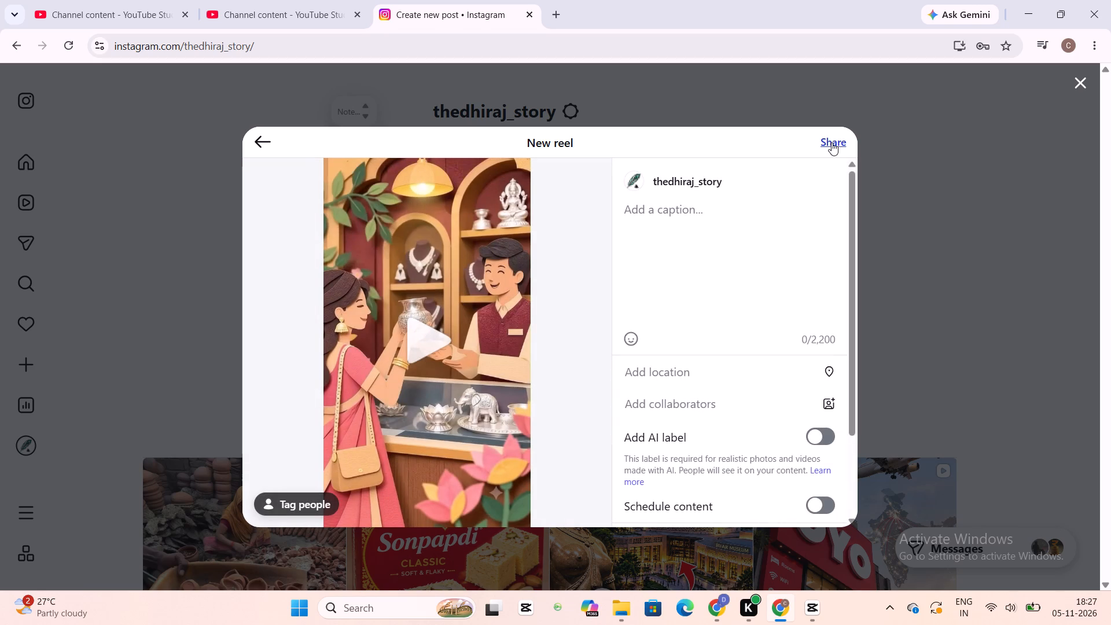
Start the reel's caption and switch to the other Chrome window.
click(701, 209)
click(727, 599)
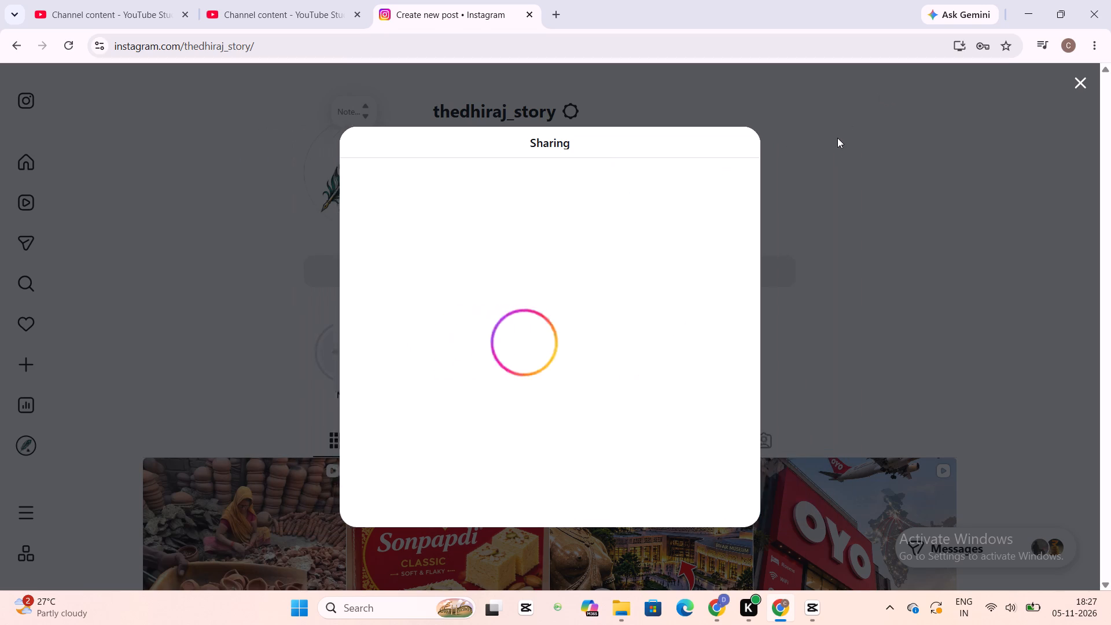
Return to the Dhanteras video's YouTube upload and advance past the video elements and initial check to the visibility stage.
click(306, 13)
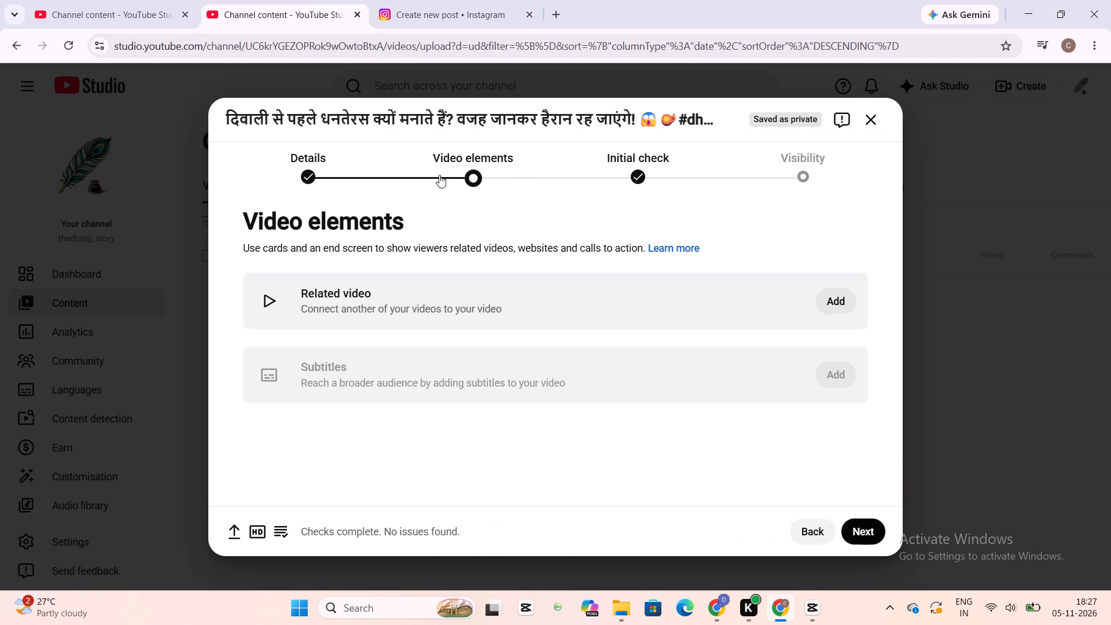
click(860, 519)
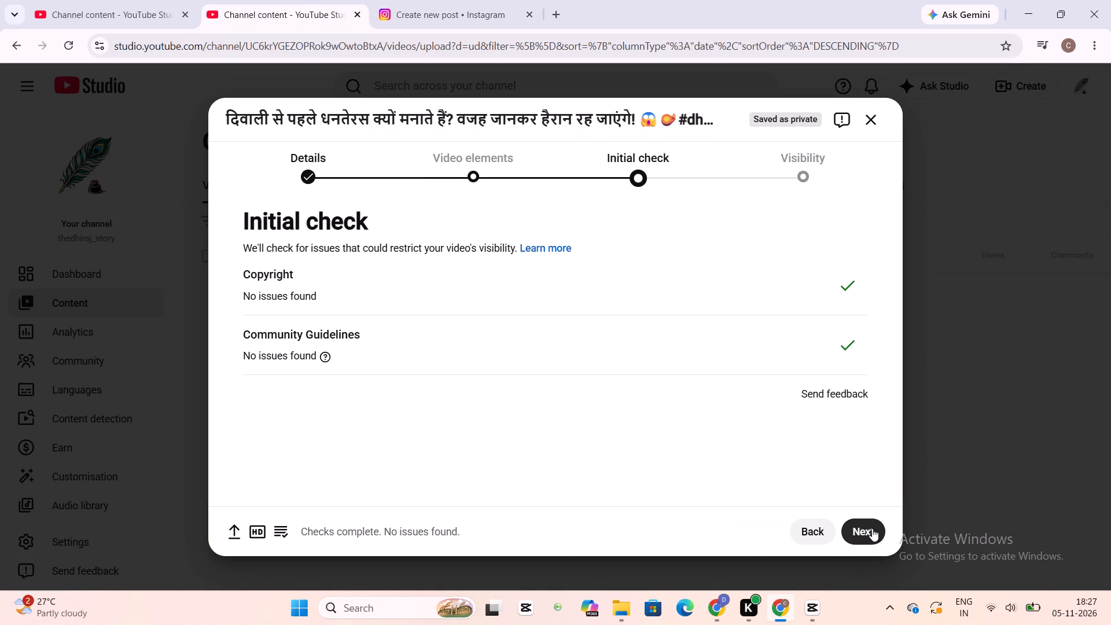
click(871, 527)
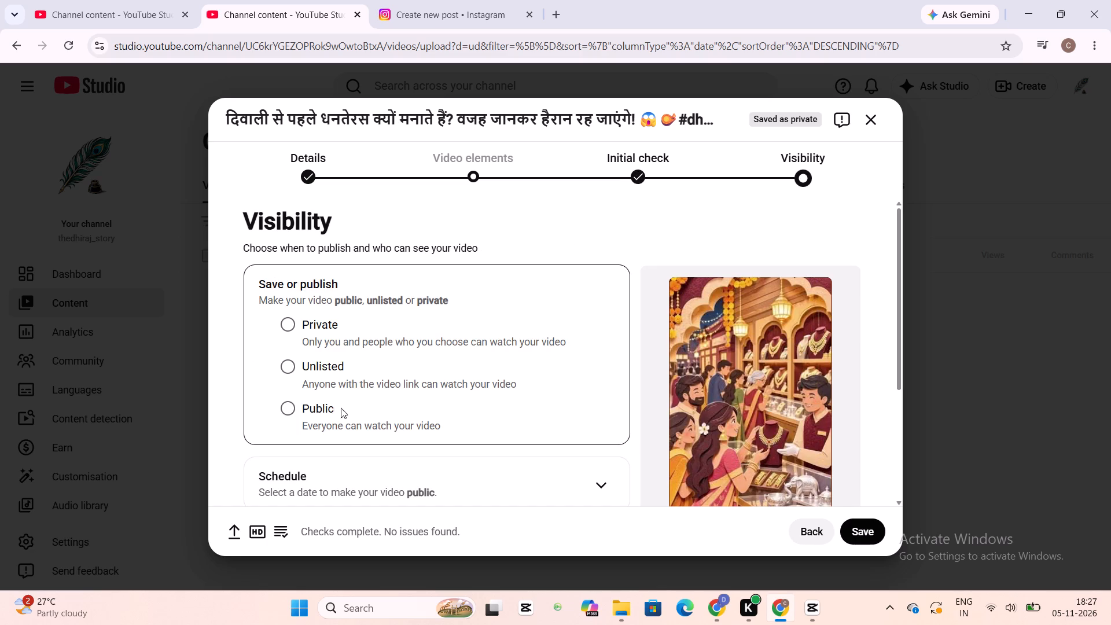
Publish the YouTube video with Public visibility and dismiss the sharing dialog.
click(288, 409)
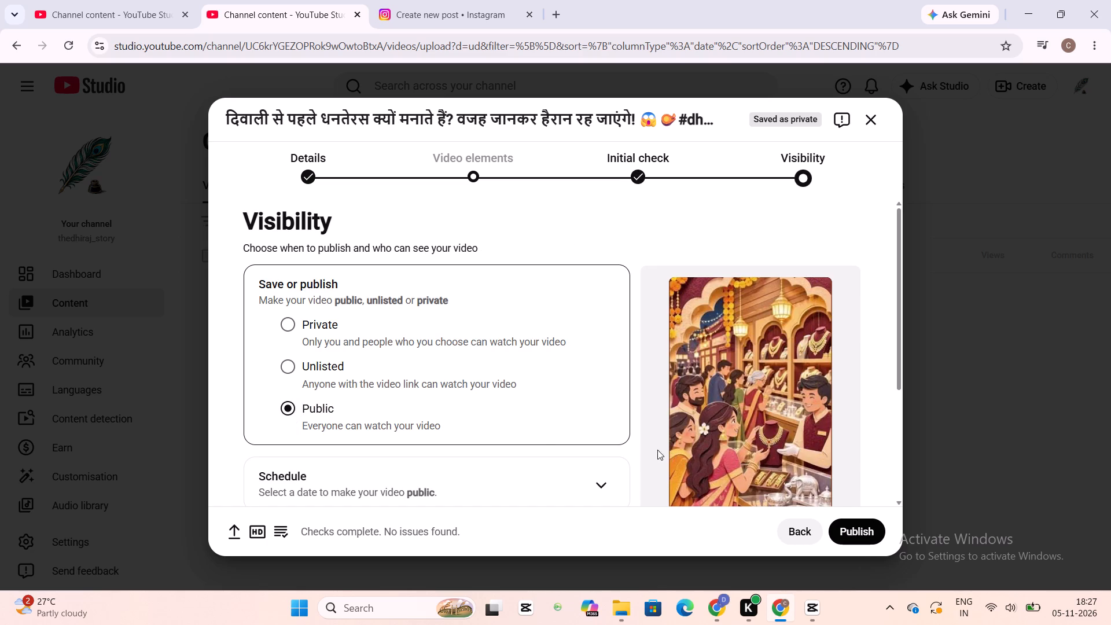
scroll(649, 448, down, 4)
click(856, 534)
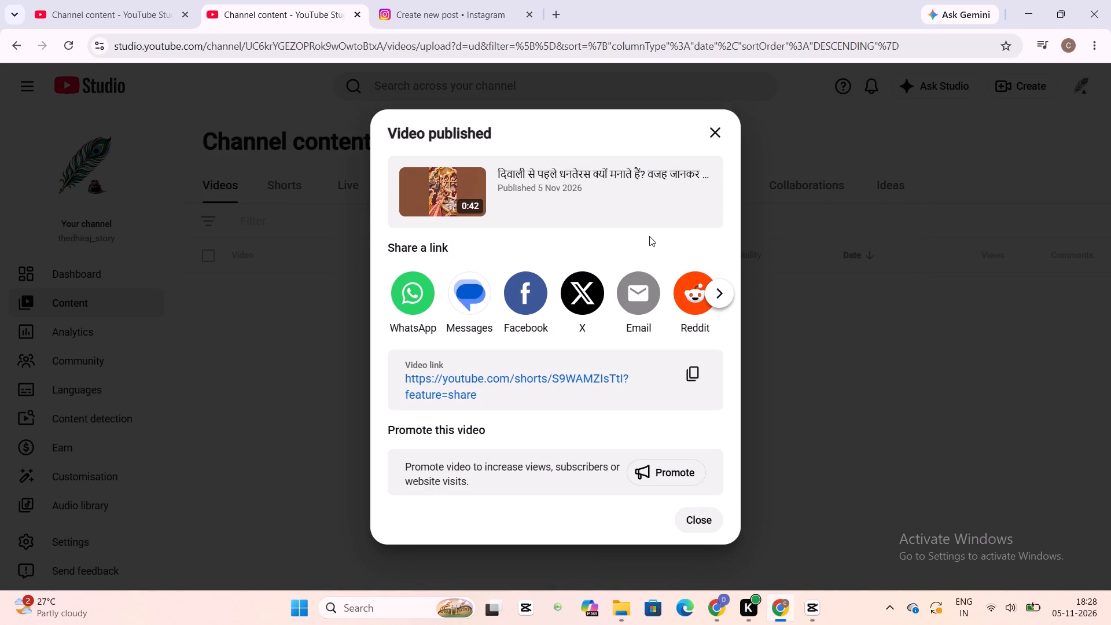
click(715, 134)
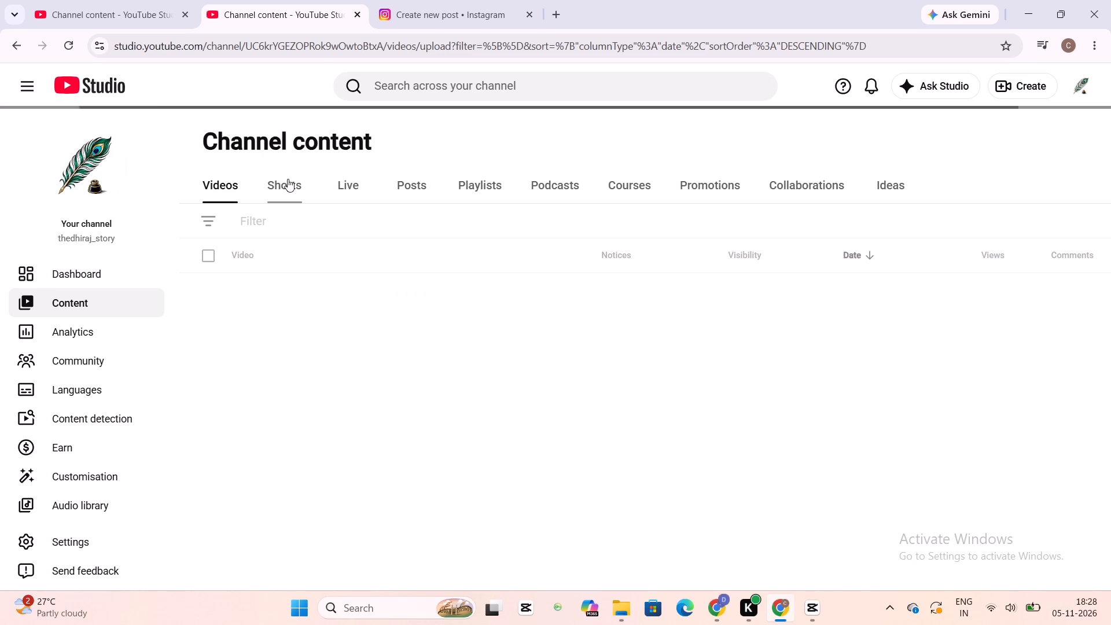
Check the channel's Shorts list for the newly published Dhanteras video.
click(282, 173)
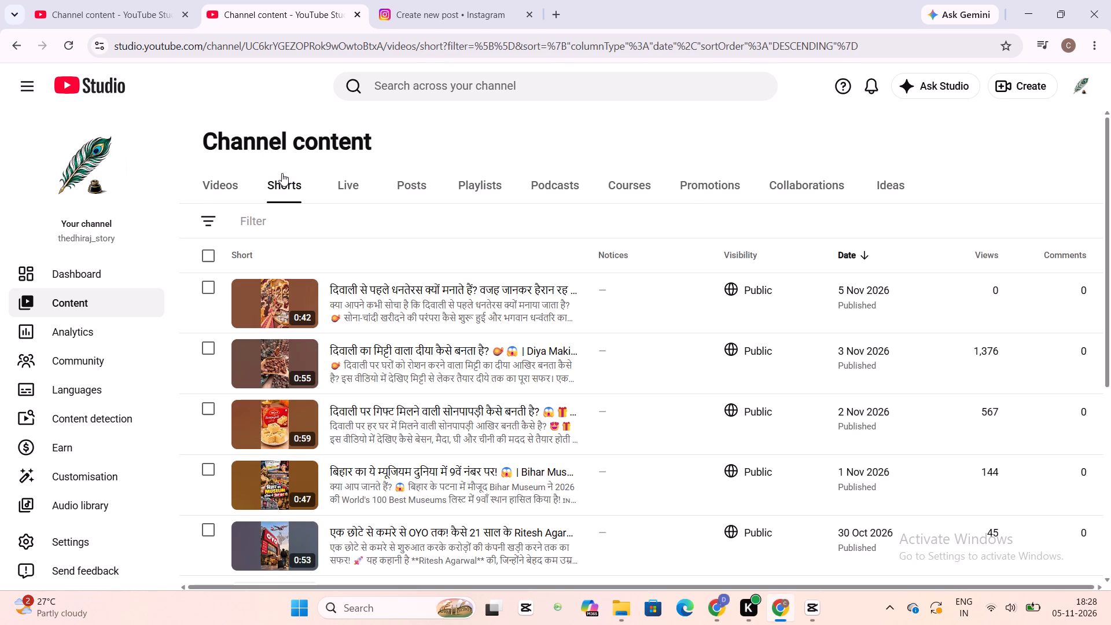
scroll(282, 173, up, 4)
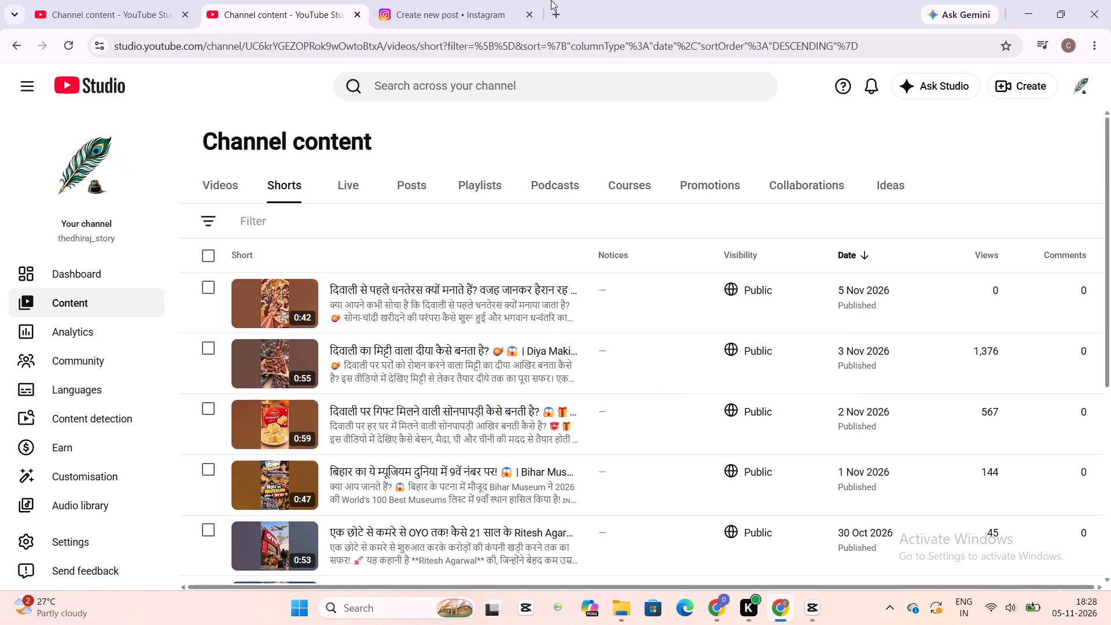
Return to Instagram, close the shared reel confirmation, and check the profile's post grid for the new Dhanteras reel.
click(479, 0)
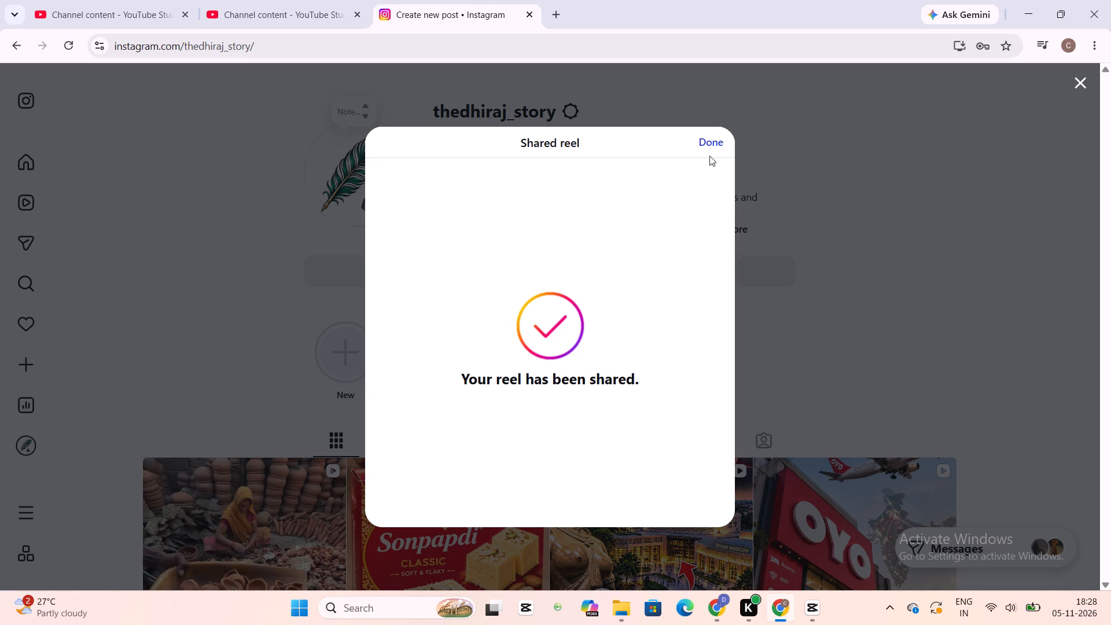
click(704, 144)
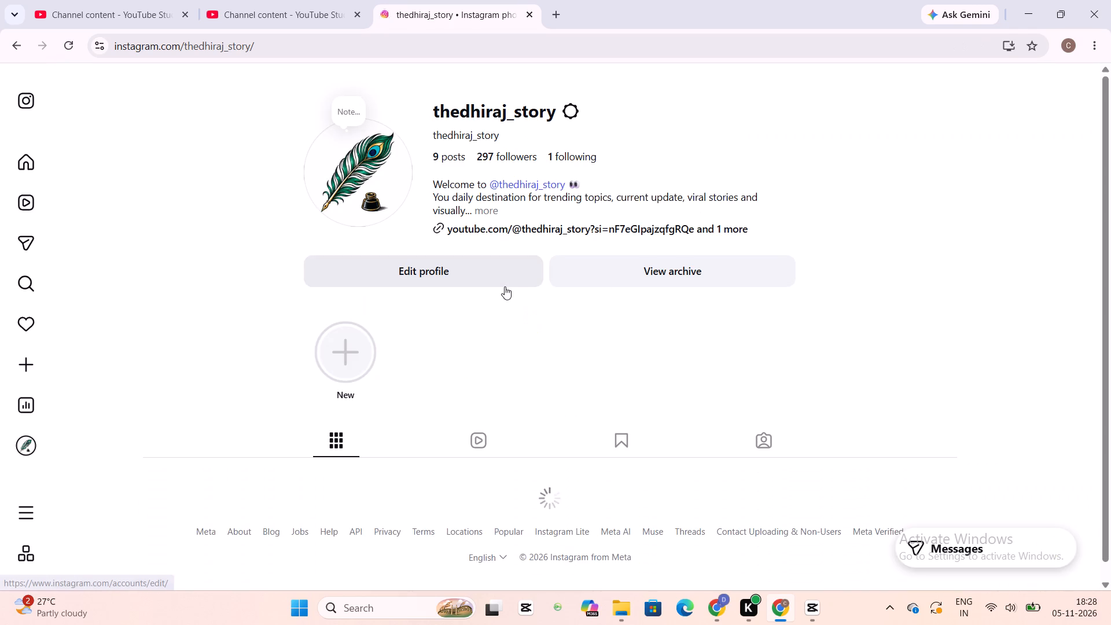
scroll(506, 393, down, 4)
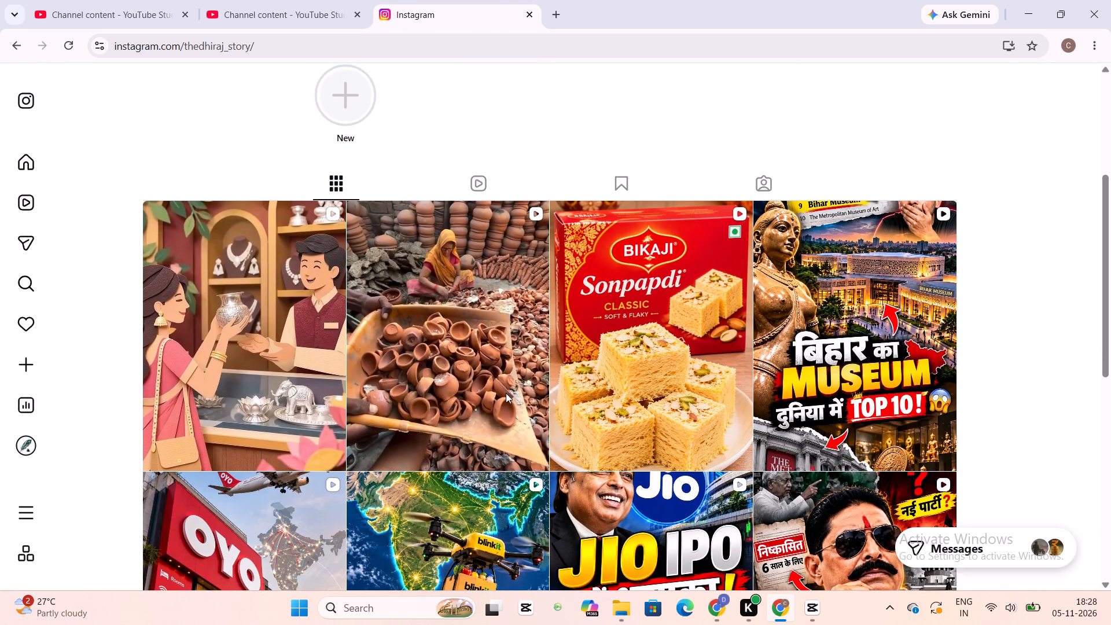
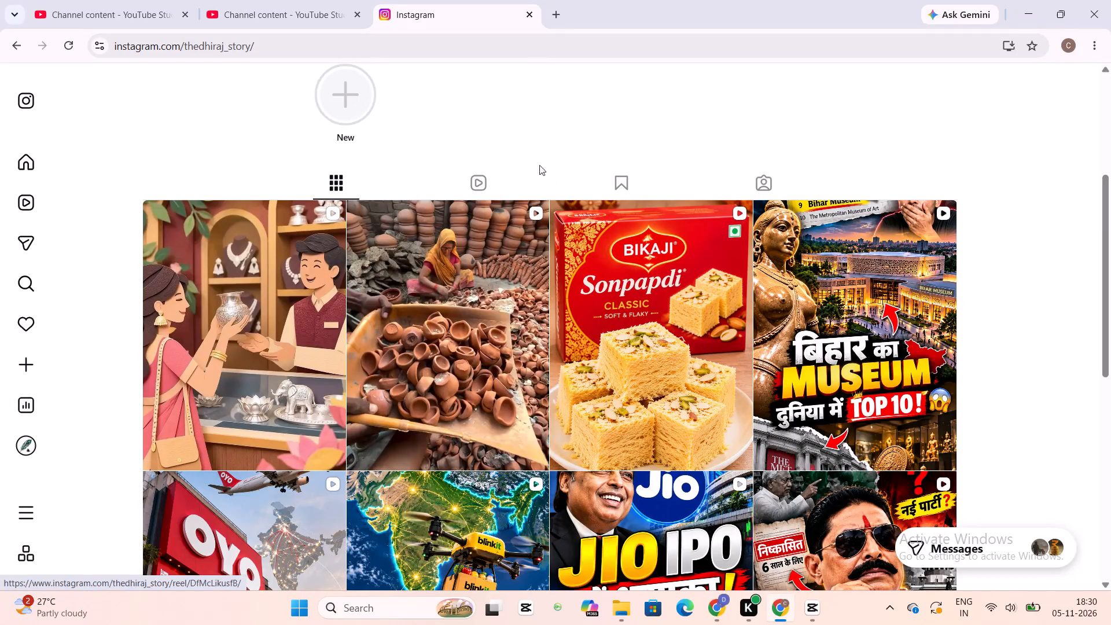
click(492, 187)
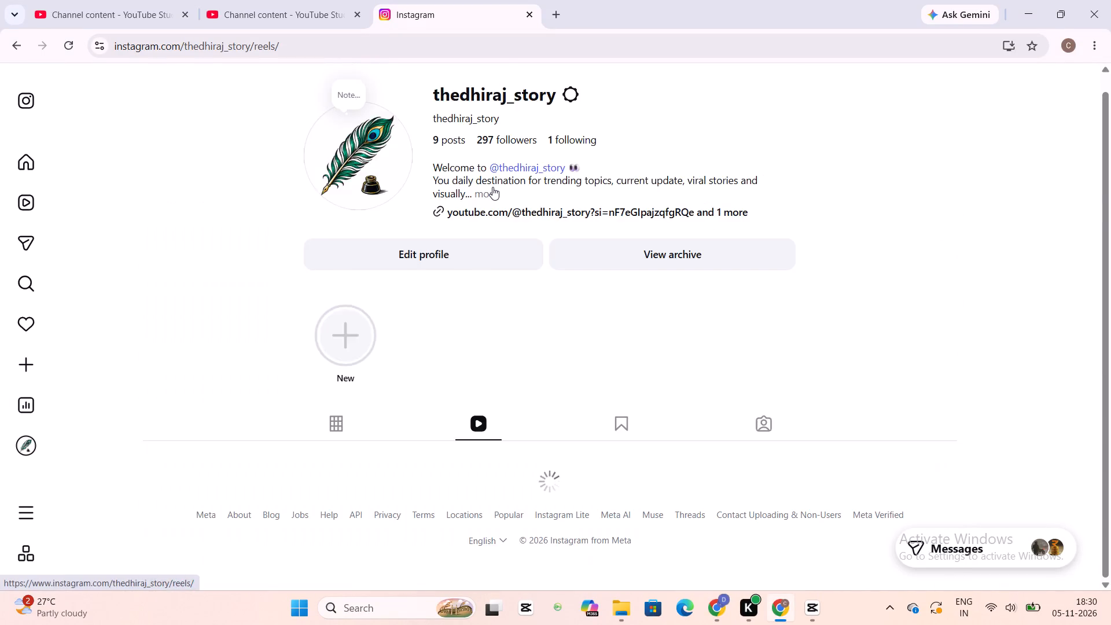
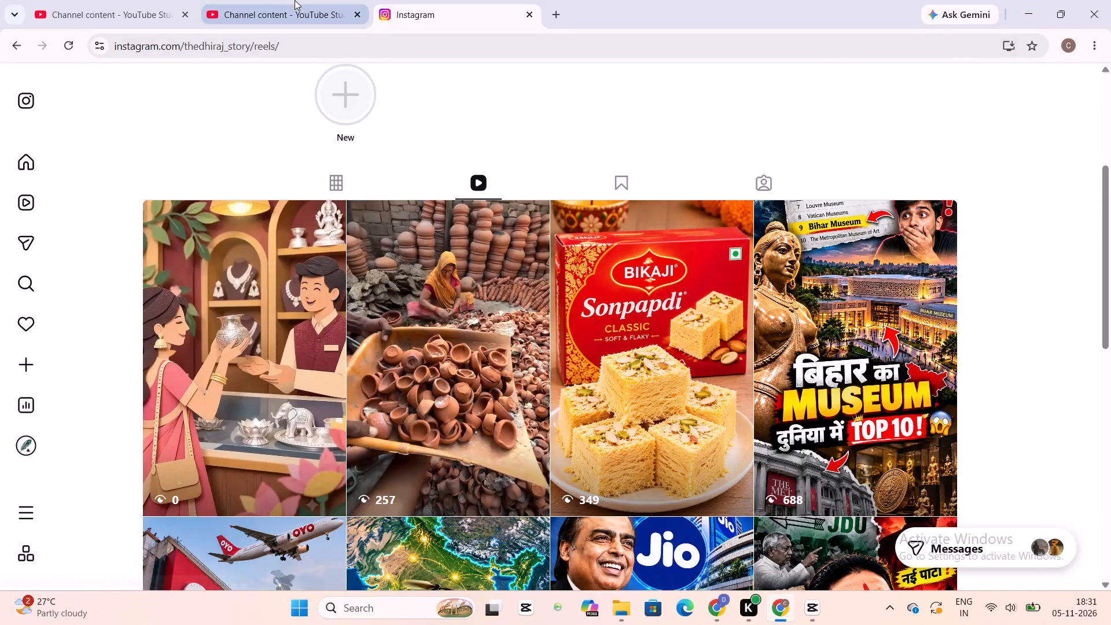
click(295, 0)
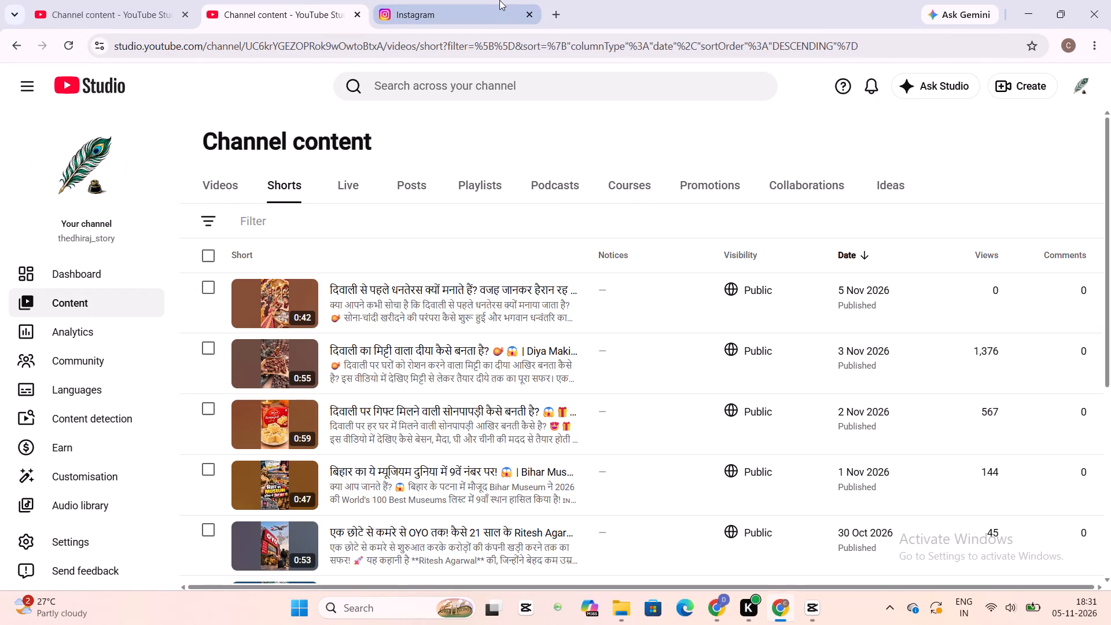